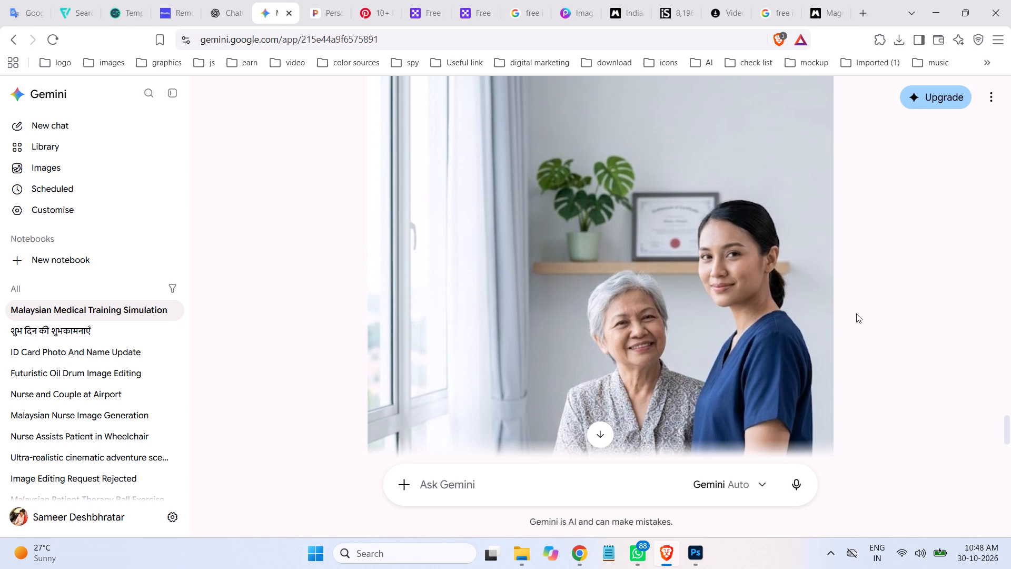
scroll(856, 313, "up", 3)
scroll(856, 313, "down", 1)
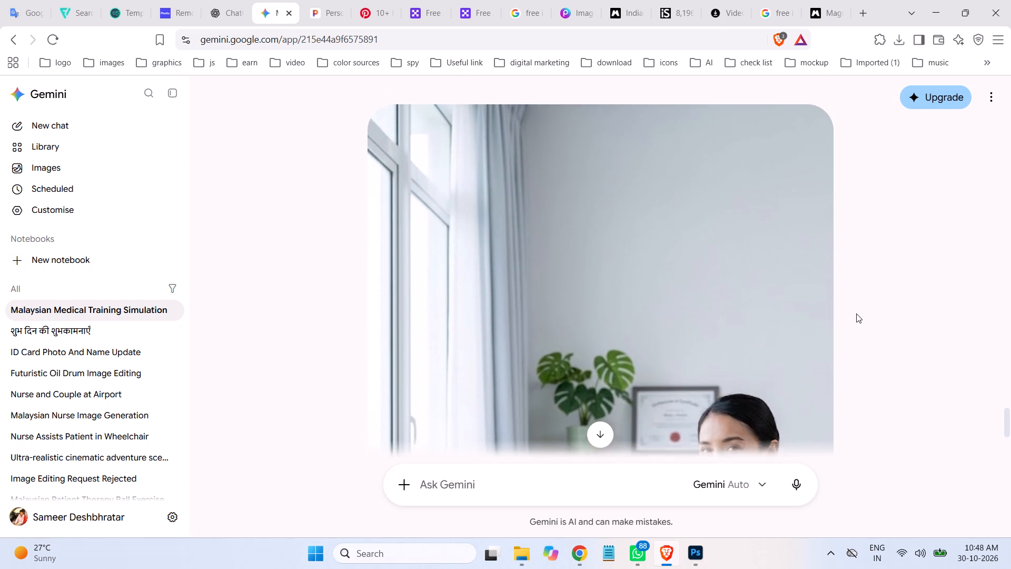
scroll(856, 313, "down", 7)
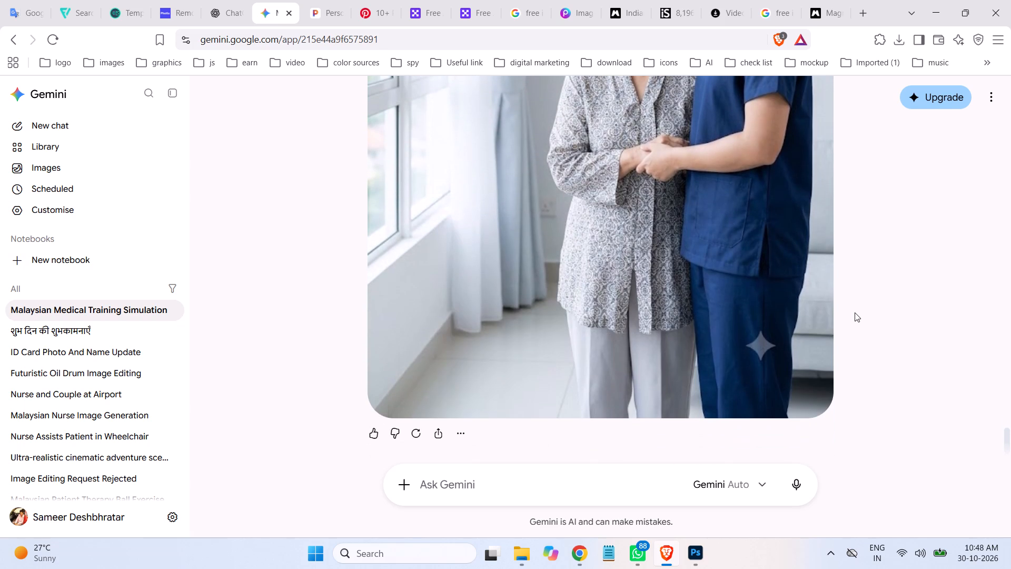
scroll(855, 312, "up", 2)
scroll(855, 312, "down", 1)
scroll(855, 312, "up", 2)
scroll(855, 312, "down", 1)
scroll(855, 312, "up", 7)
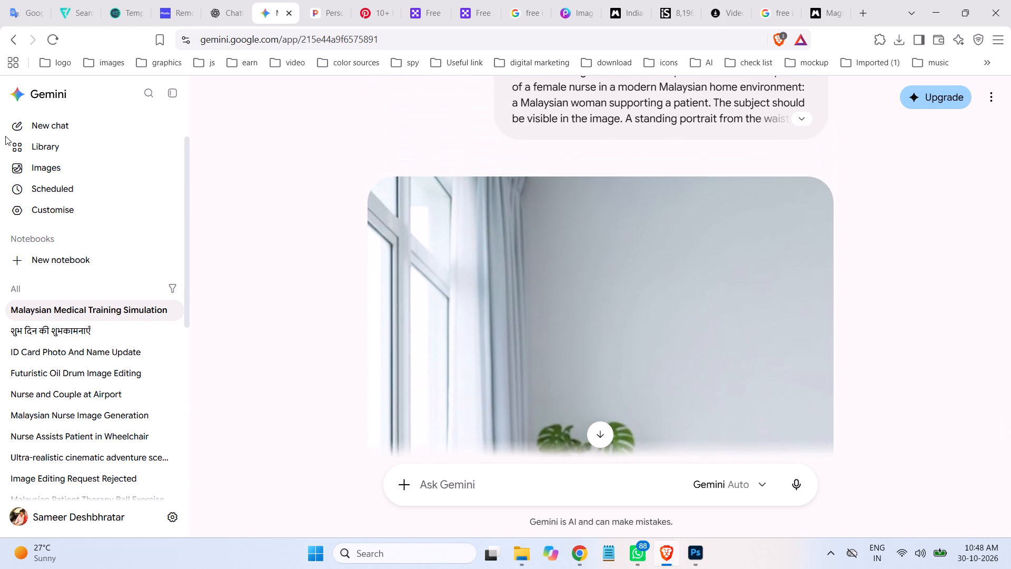
Switch to Google Translate and change the window light's direction in the Hindi prompt to "दाई" before "ओर से हल्की नेचुरल खिड़की की रोशनी".
left_click(14, 8)
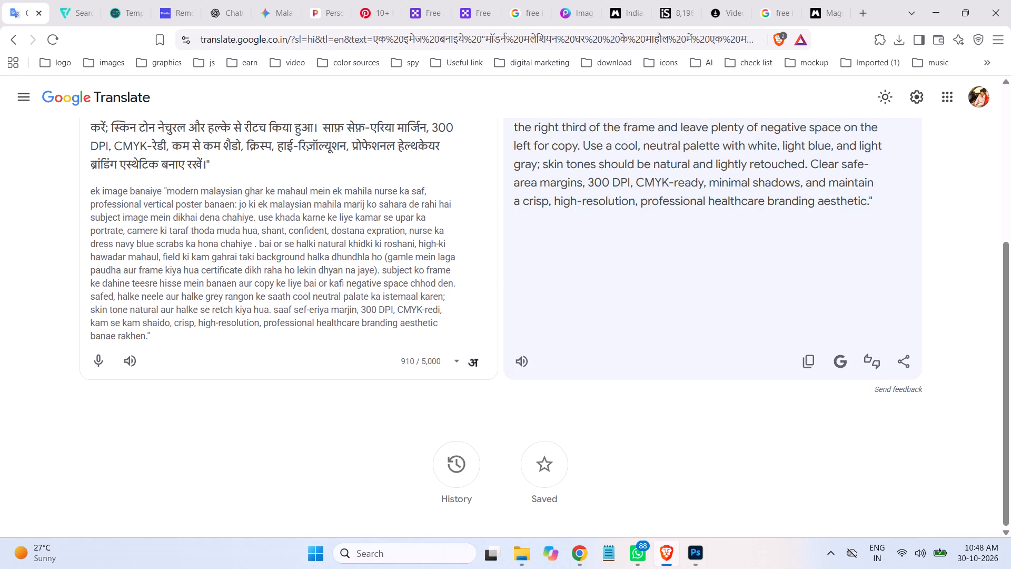
scroll(339, 212, "up", 3)
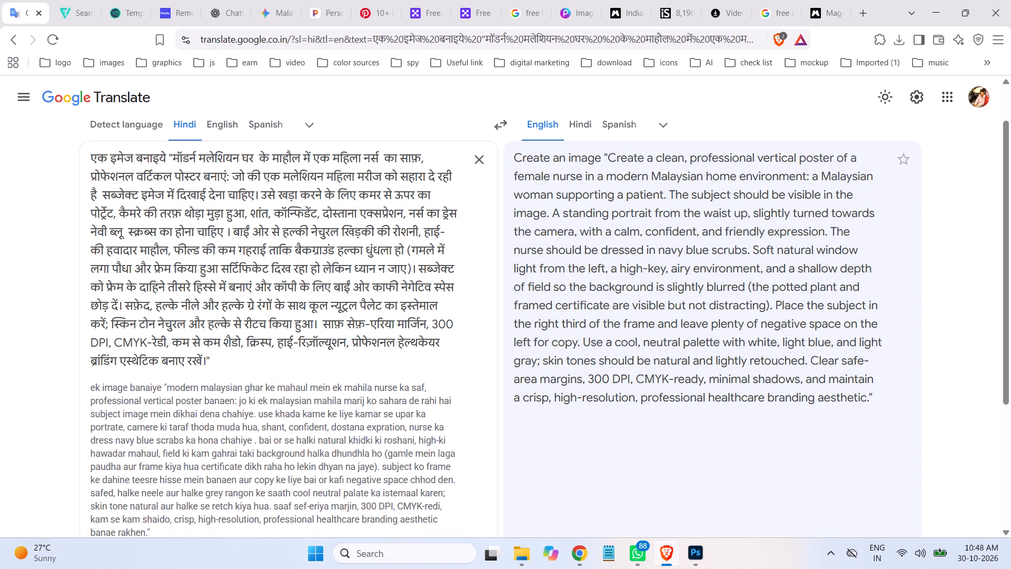
left_click_drag(249, 231, 235, 230)
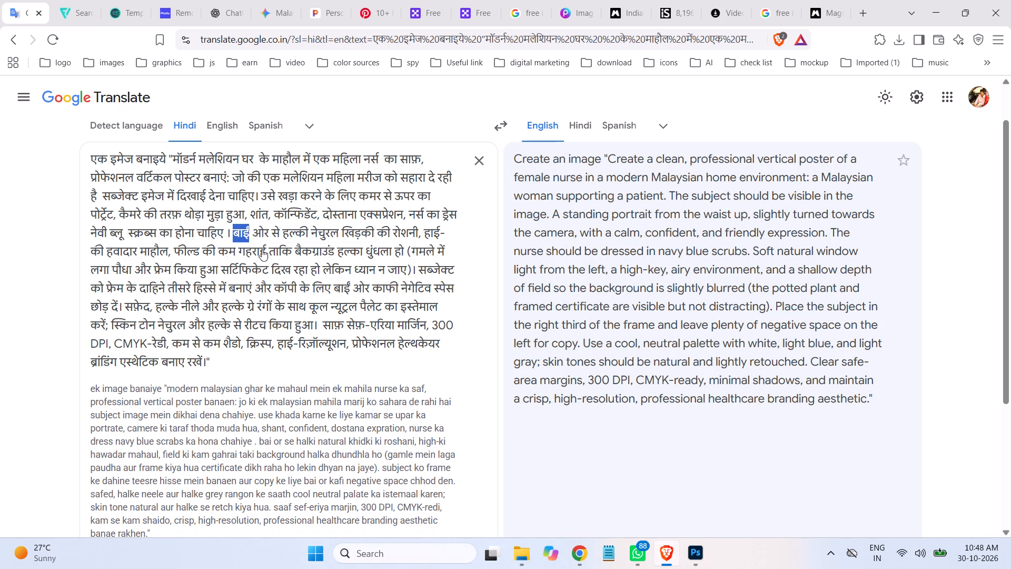
type("dai")
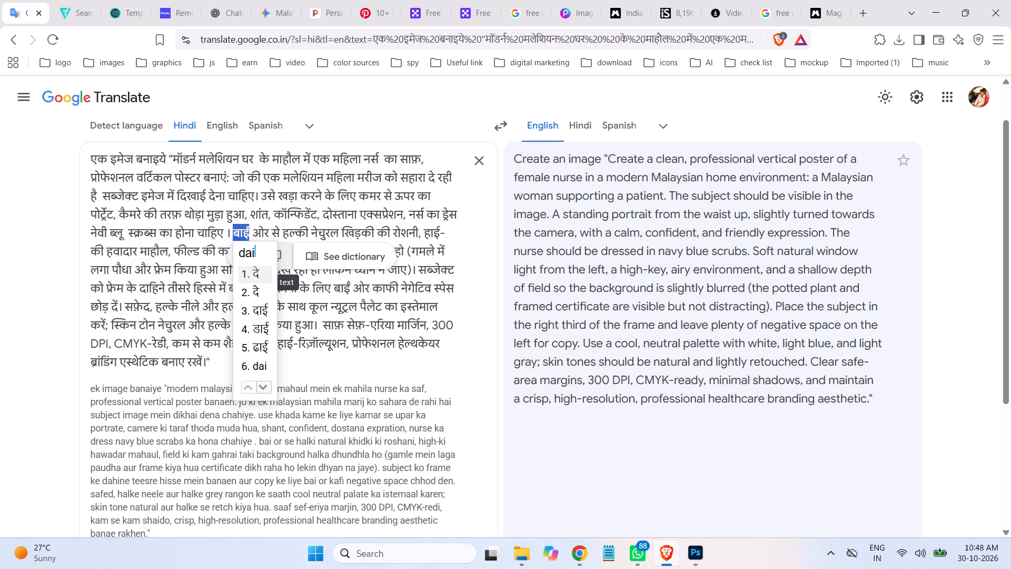
key("Down")
key("Down")
key("space")
key("Delete")
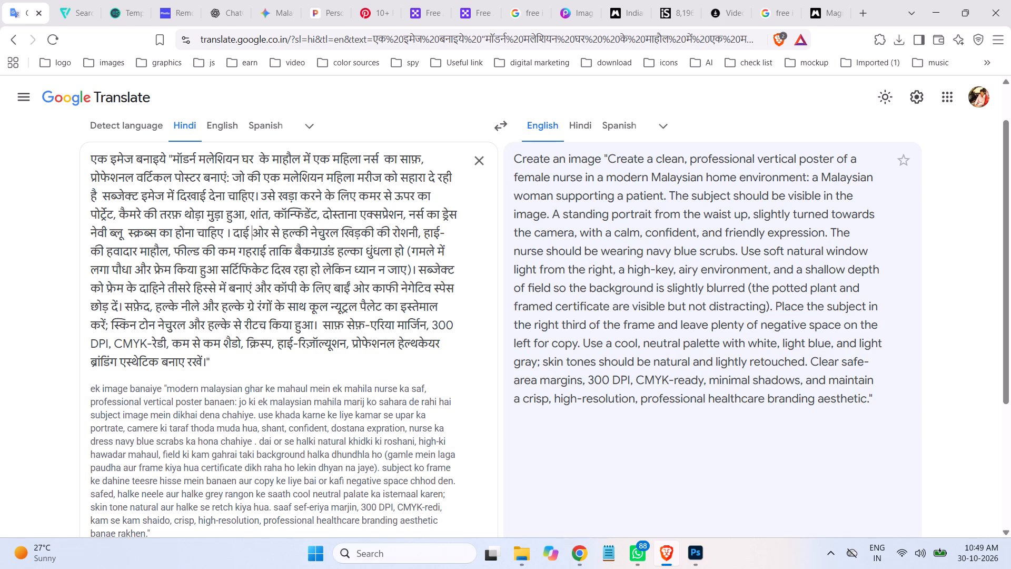
Add the sentence "इमेज का साइज १०:१६ का होना चाहिए।" at the end of the Hindi prompt, inside the closing quotation mark.
left_click(205, 360)
key("space")
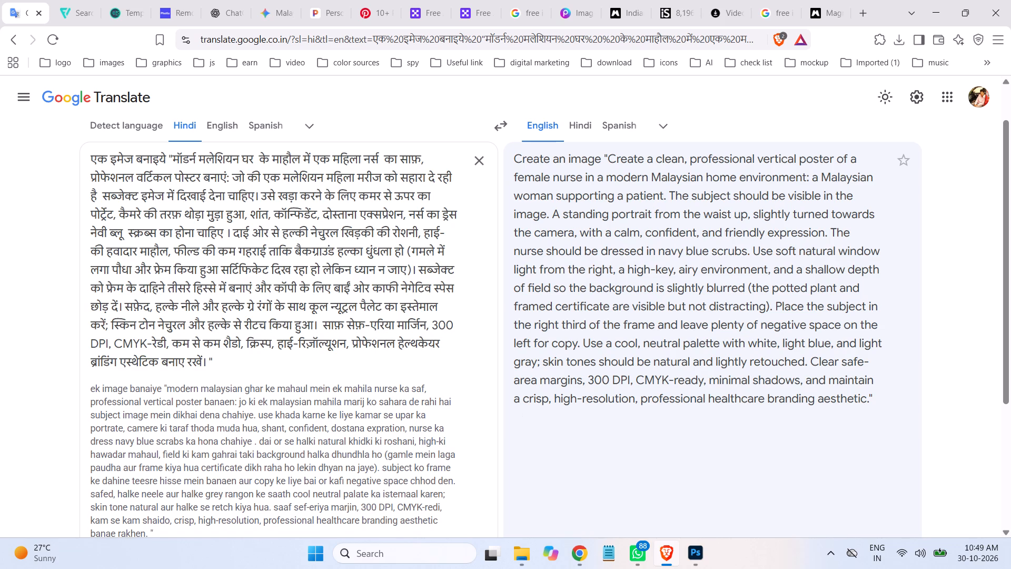
type("image ka siaz")
key("BackSpace")
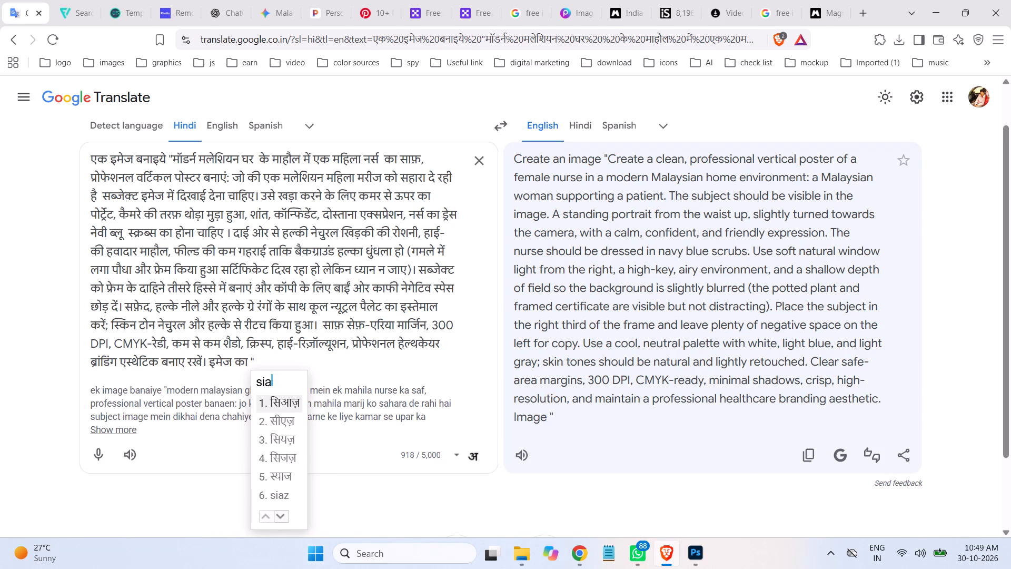
key("BackSpace")
type("ze")
key("space")
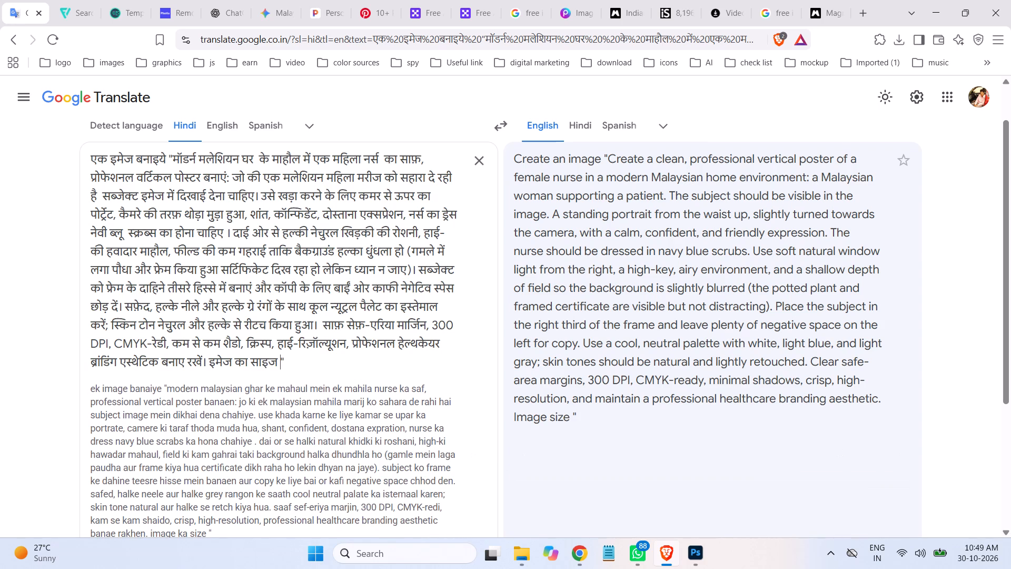
type("10")
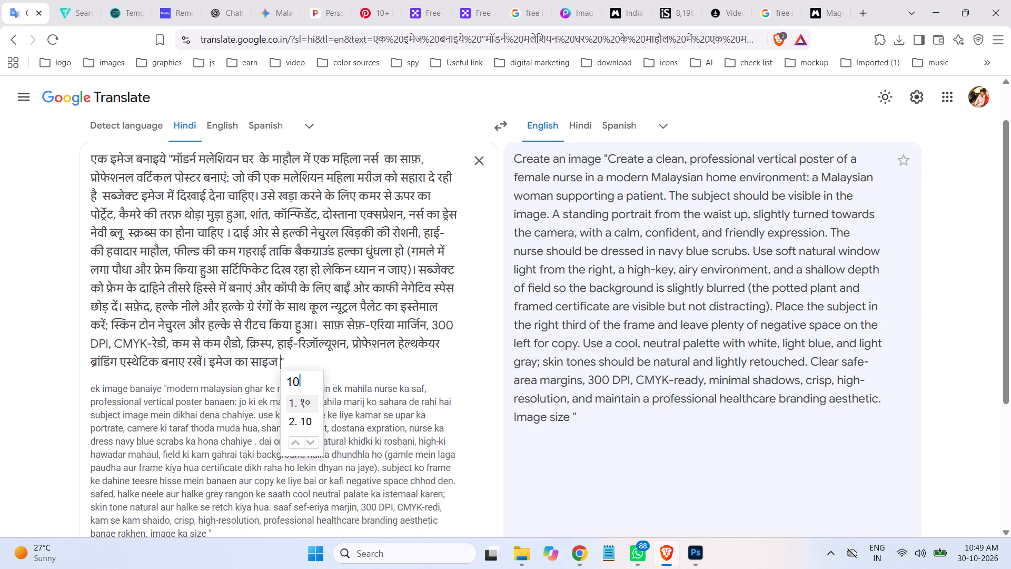
key("shift+colon")
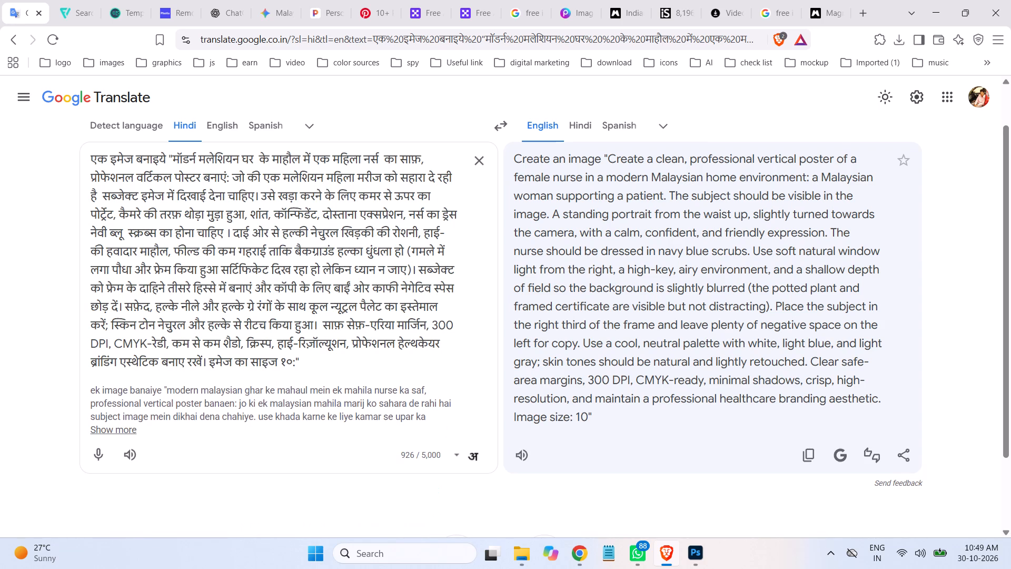
type("16")
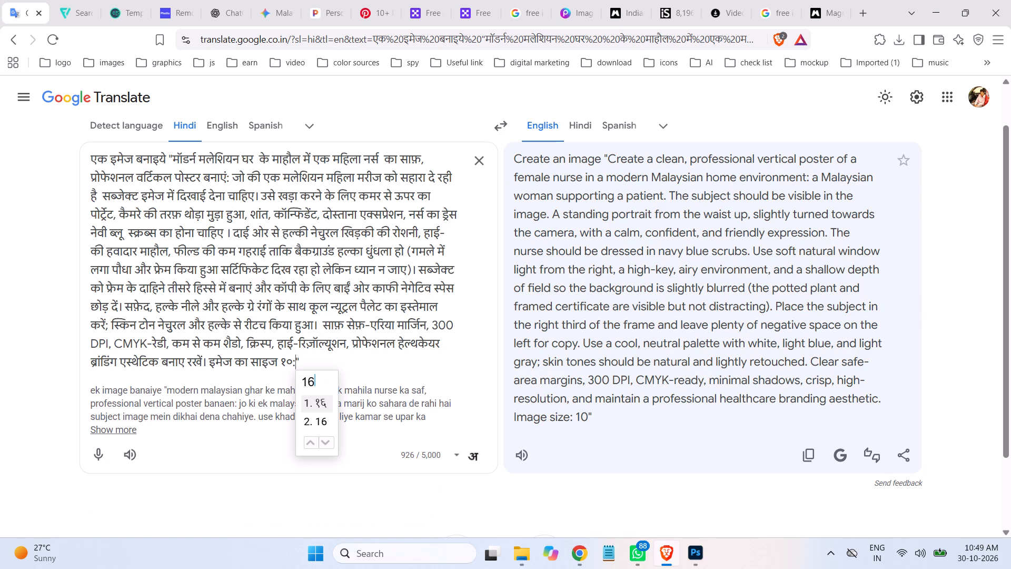
key("space")
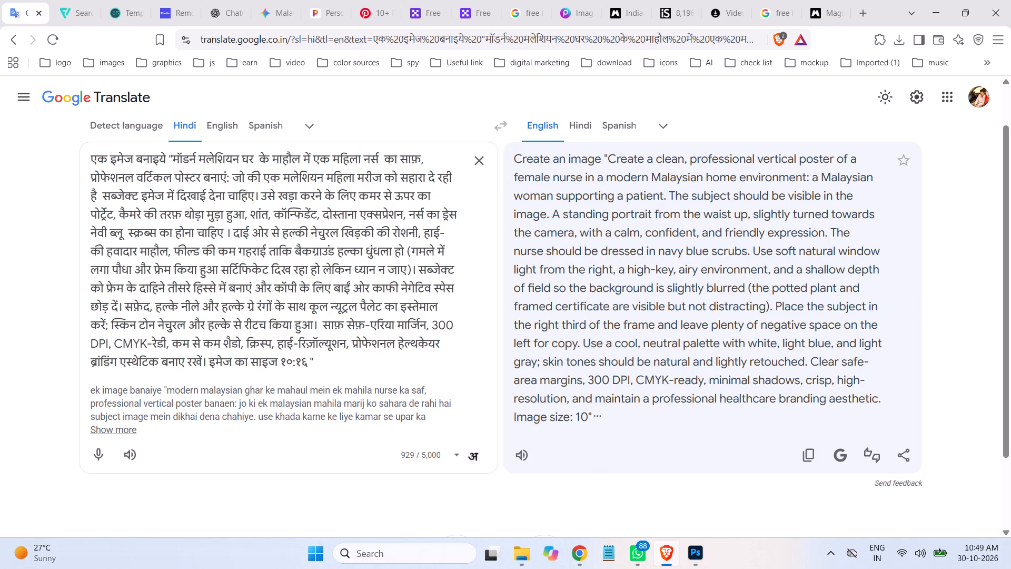
type("ka hona cha")
type("hiye")
key("period")
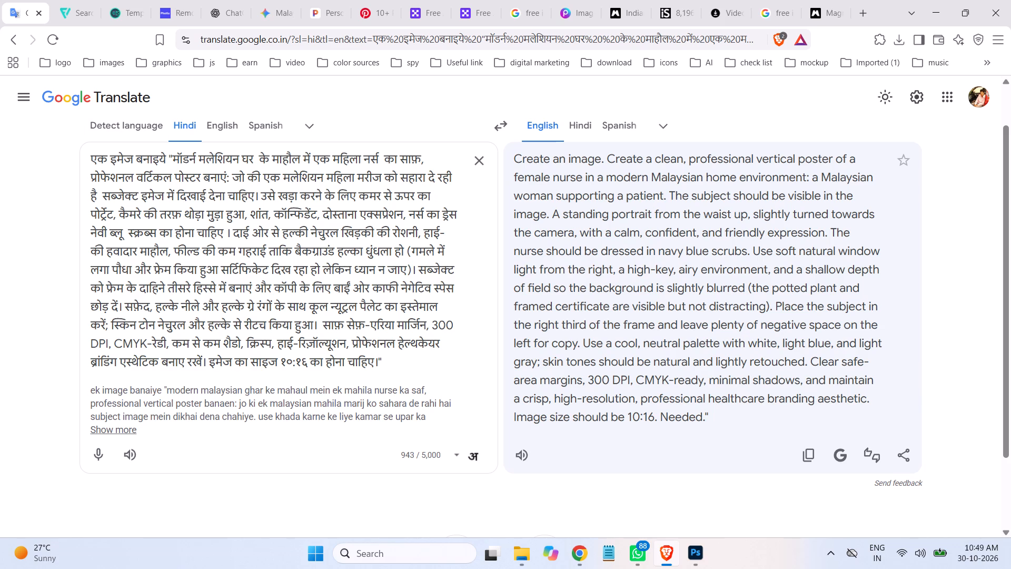
Insert "महिला मरीज थोड़ी कमजोर नजर आ रही है जिसे सहारे की जरुरत है।" before "सब्जेक्ट इमेज में दिखाई देना चाहिए" in the Hindi prompt.
left_click(96, 195)
key("space")
type("mahila ma")
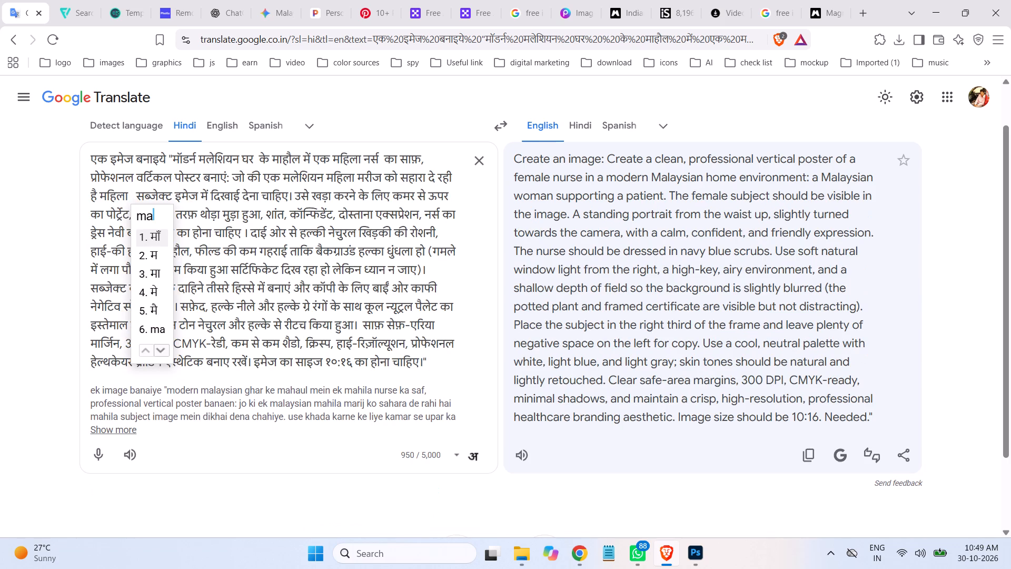
type("rij")
key("space")
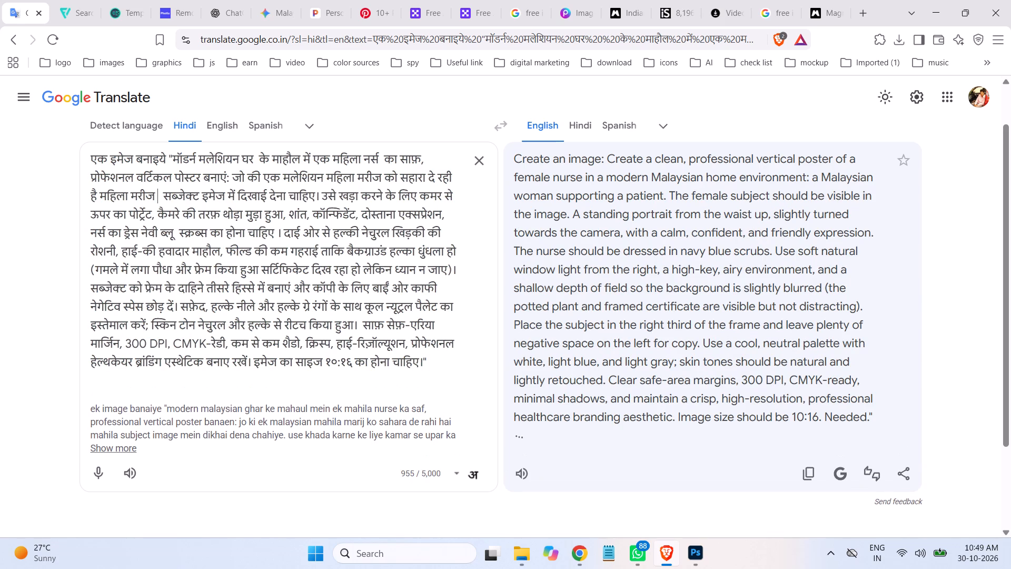
type("thodi ka")
key("m")
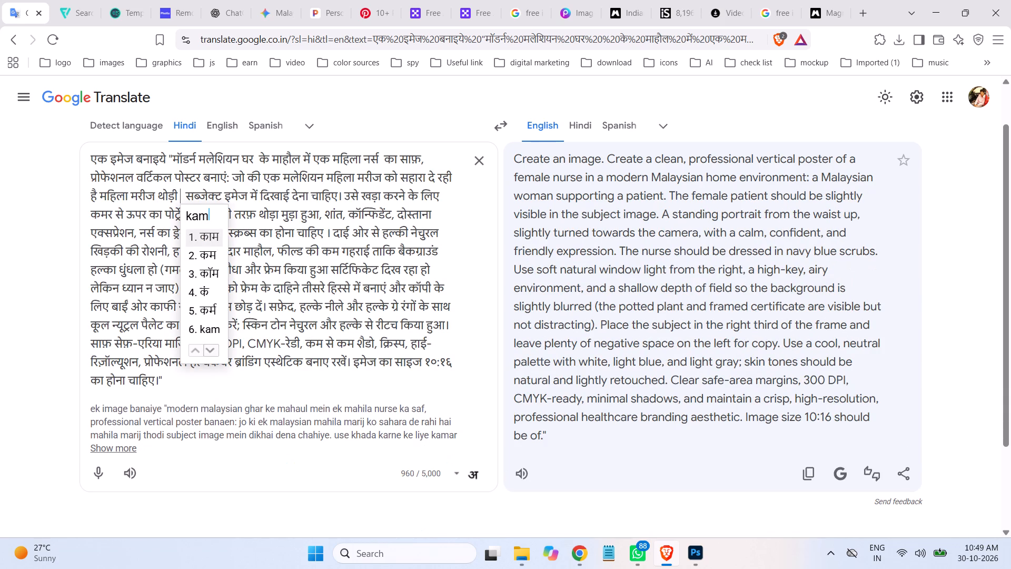
type("jor")
key("space")
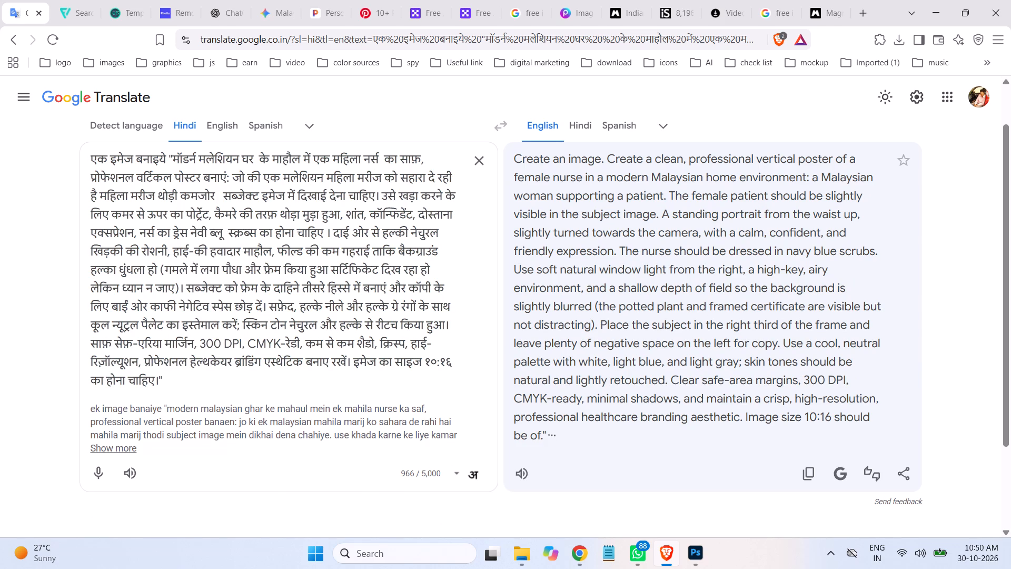
type("najar aa")
key("space")
type("rahi hai")
key("space")
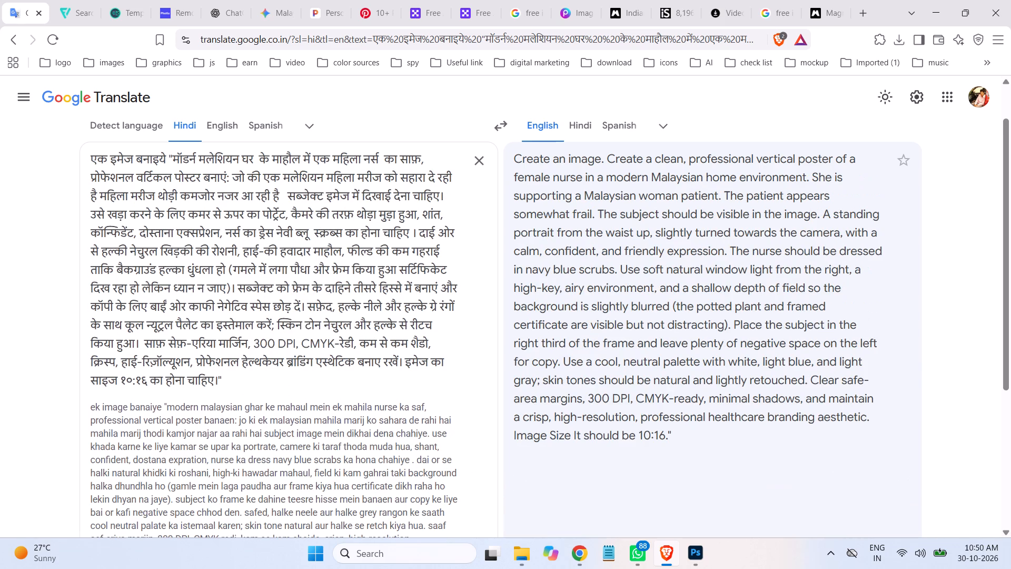
type("jise sahare ki jarurat hai")
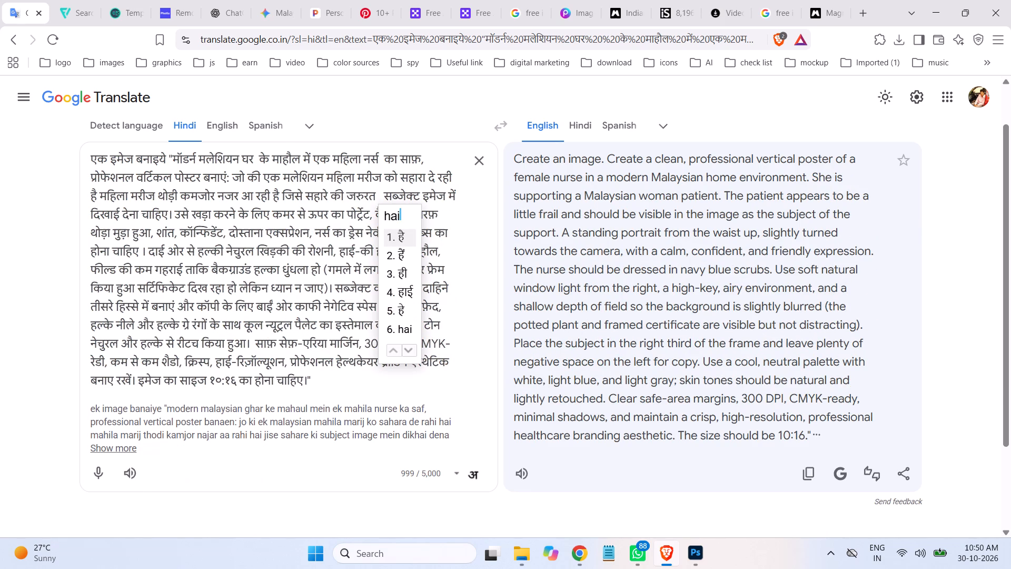
key("space")
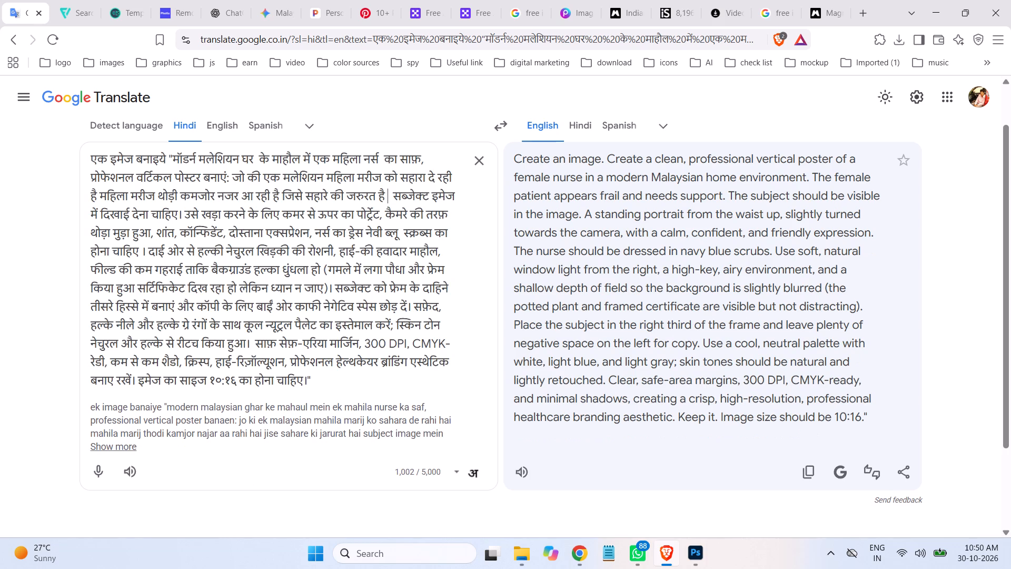
key("period")
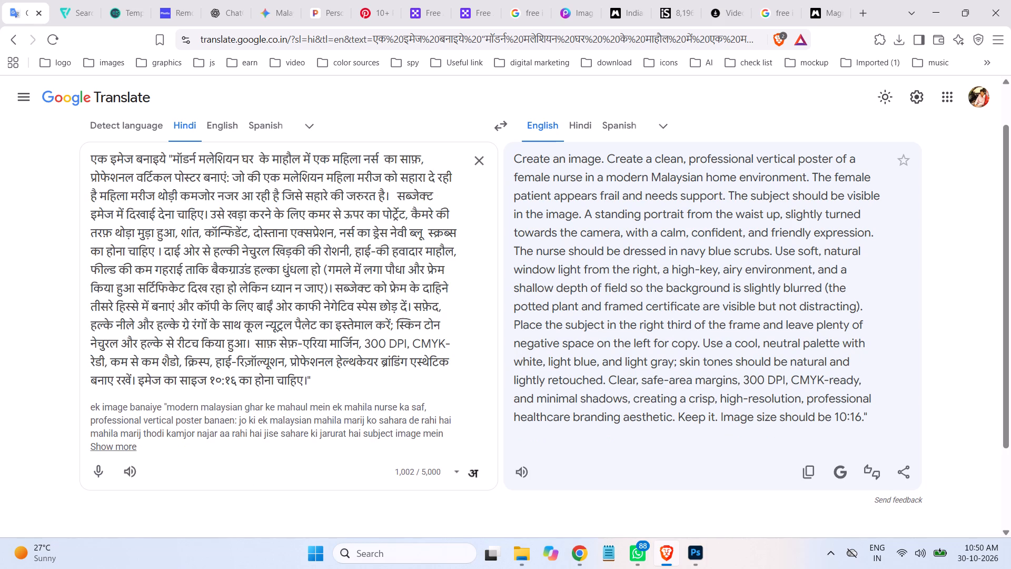
type("or")
key("space")
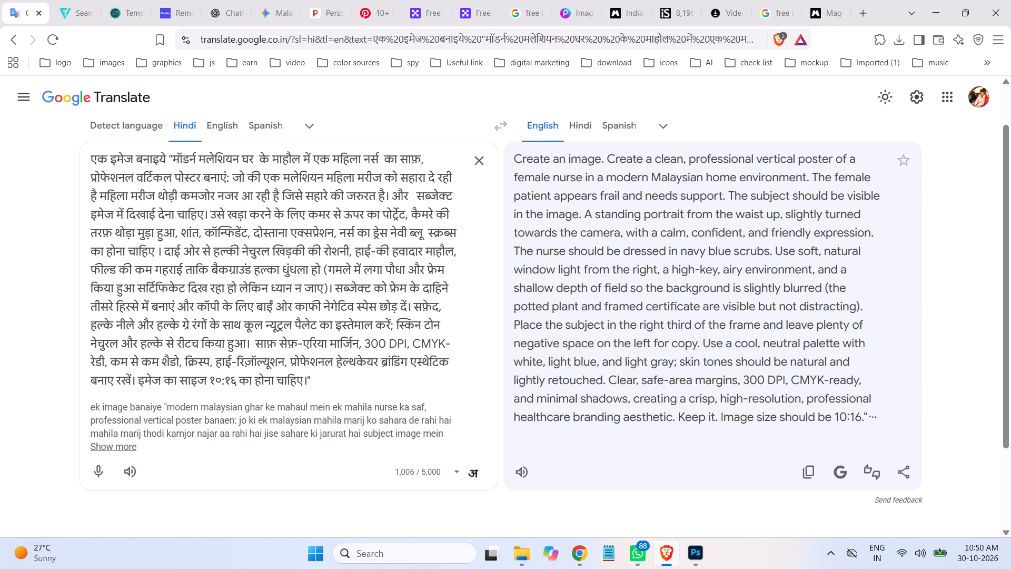
type("nurse")
key("space")
type("use")
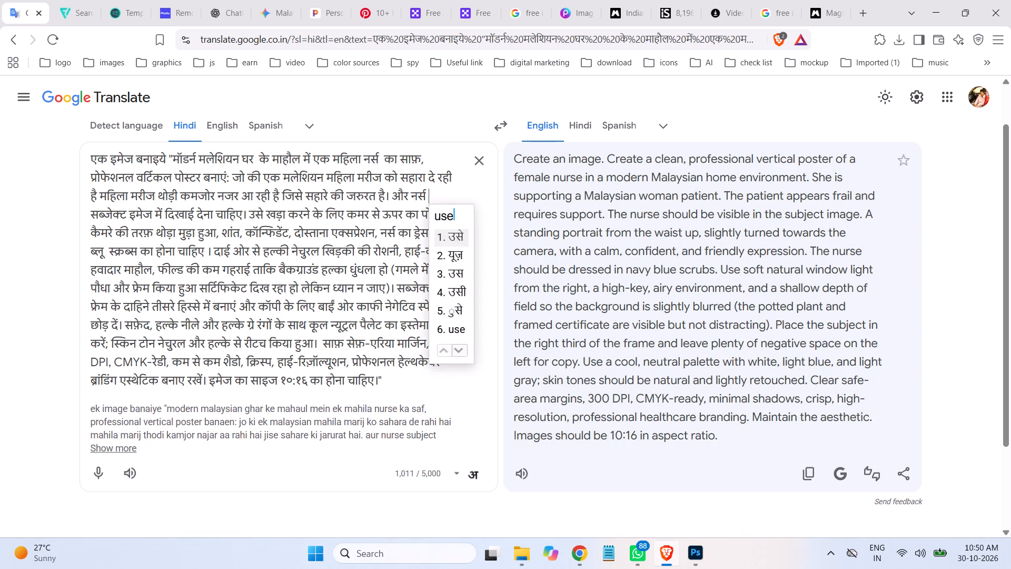
key("space")
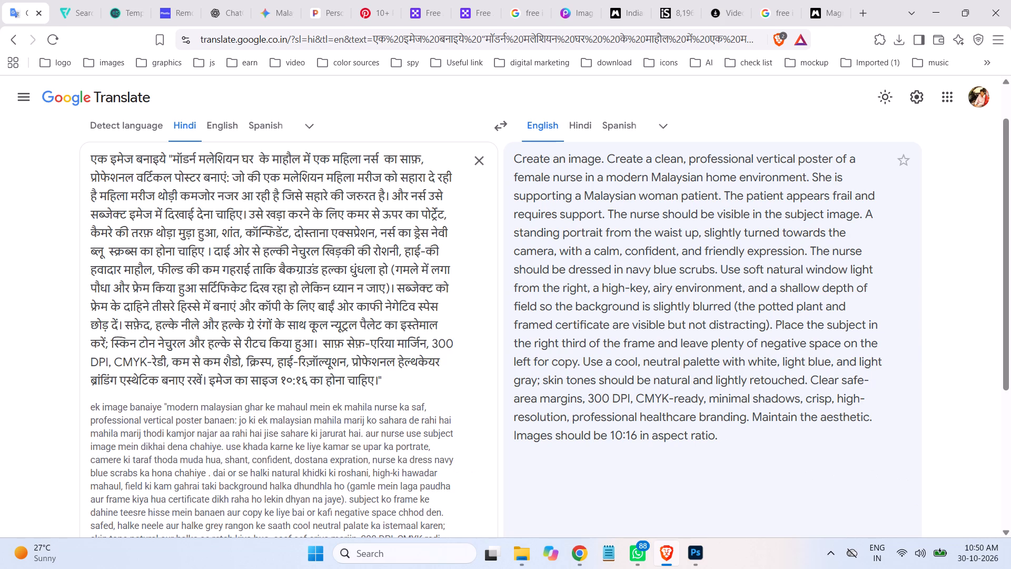
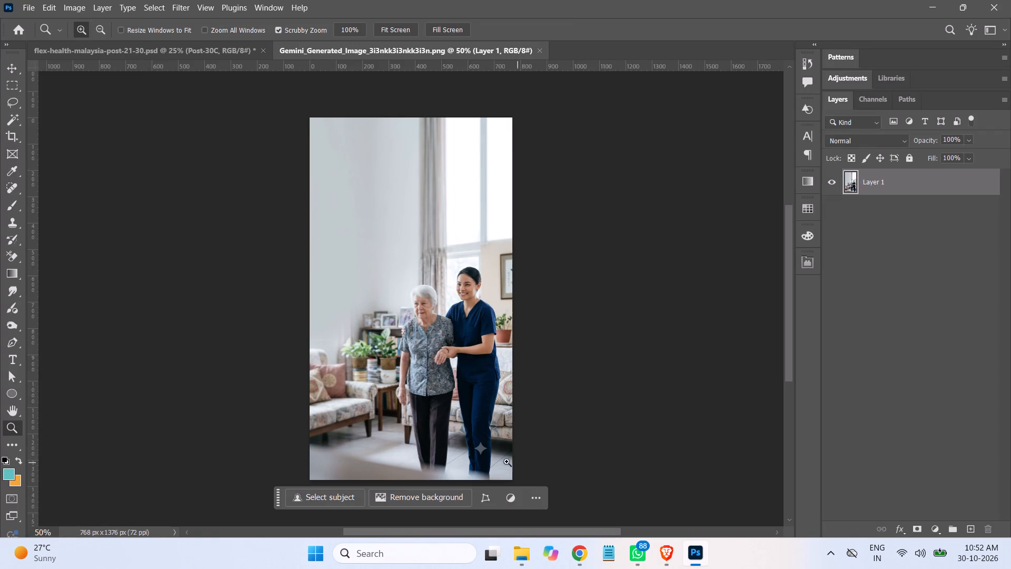
left_click_drag(475, 444, 621, 519)
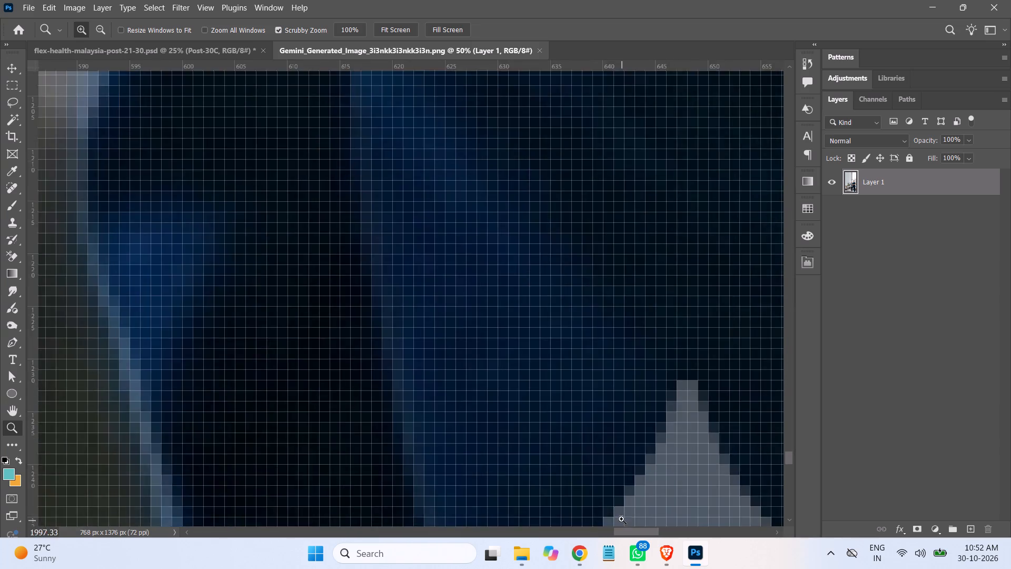
left_click_drag(621, 519, 574, 460)
scroll(567, 355, "up", 1)
scroll(567, 354, "down", 2)
scroll(567, 354, "up", 3)
scroll(567, 354, "down", 4)
scroll(566, 354, "up", 1)
scroll(565, 354, "down", 3)
scroll(563, 353, "up", 1)
scroll(563, 353, "down", 1)
scroll(563, 353, "up", 1)
scroll(563, 353, "down", 4)
scroll(563, 353, "up", 4)
scroll(563, 353, "down", 5)
scroll(562, 352, "up", 4)
scroll(562, 352, "down", 4)
scroll(562, 352, "up", 1)
scroll(561, 352, "down", 19)
scroll(560, 351, "up", 3)
scroll(560, 351, "down", 3)
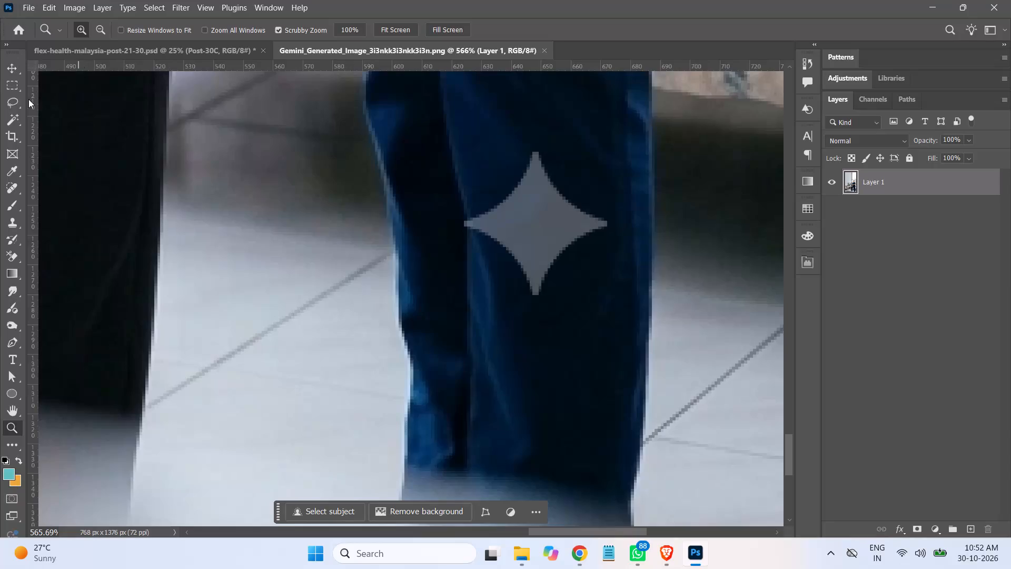
left_click(13, 225)
key("bracketleft")
key("bracketleft")
key("bracketleft")
key("bracketleft")
key("bracketleft")
key("bracketleft")
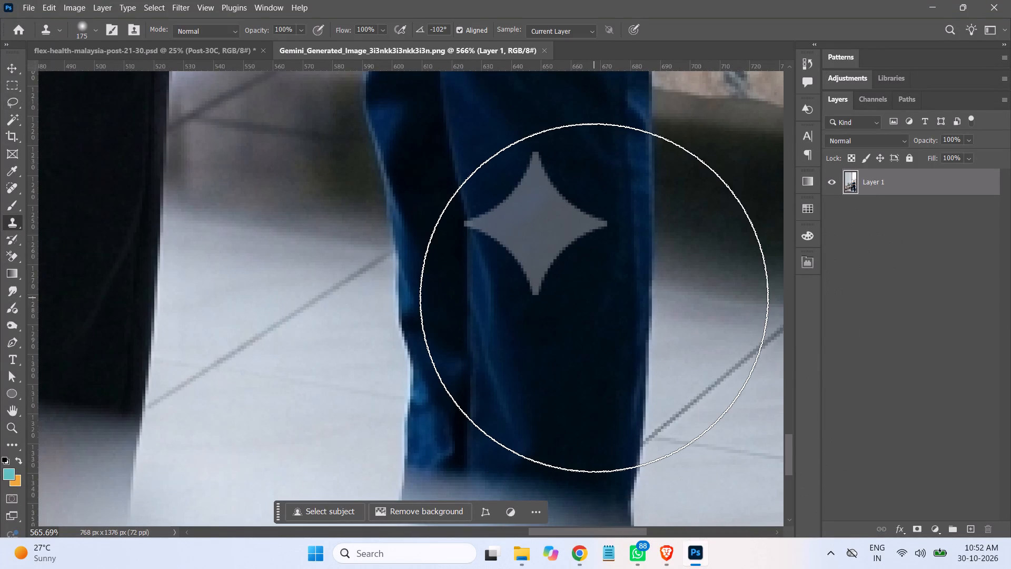
key("bracketleft")
key("bracketleft")
key("bracketleft")
key("bracketleft")
key("bracketleft")
key("bracketleft")
key("bracketleft")
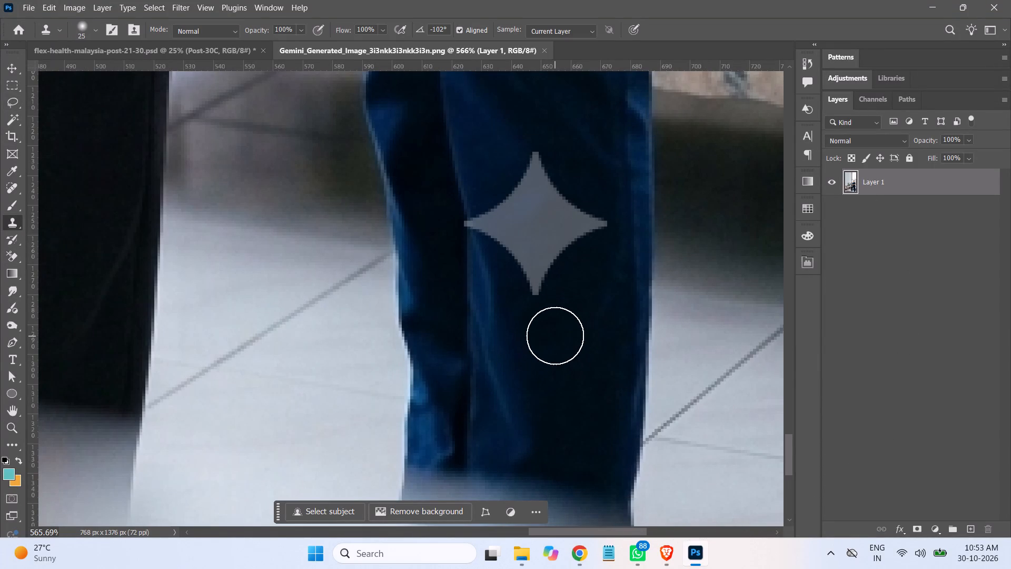
key("bracketleft")
key("bracketleft")
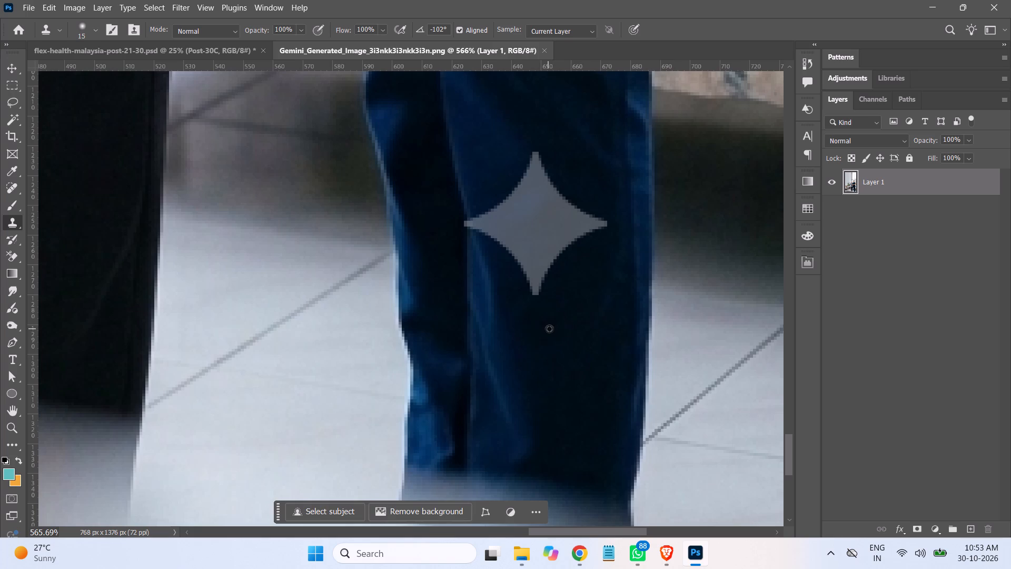
left_click(550, 328, "alt")
left_click(550, 297)
left_click_drag(550, 297, 543, 267)
left_click_drag(542, 293, 543, 266)
left_click_drag(553, 283, 553, 235)
left_click_drag(556, 271, 556, 270)
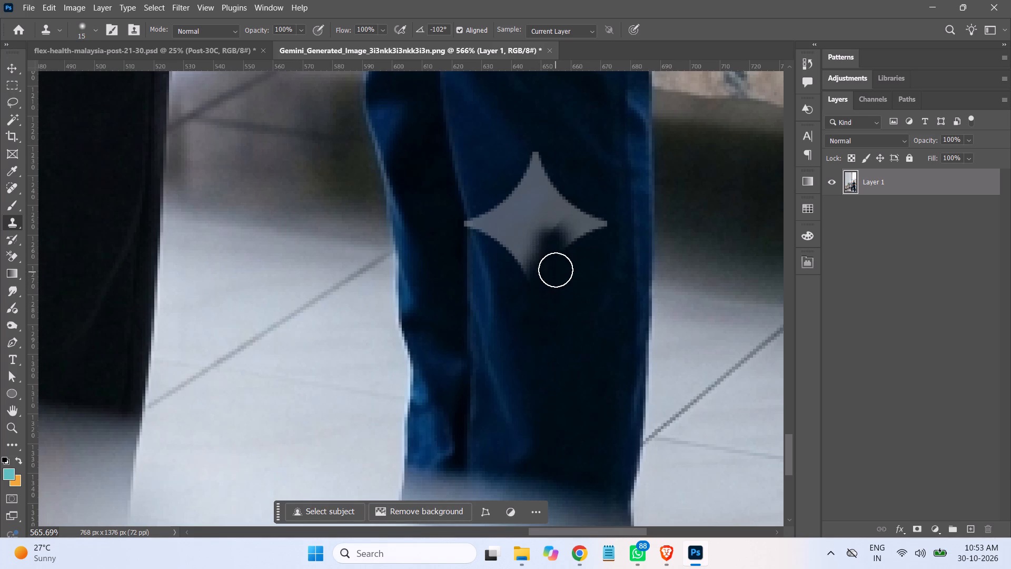
left_click_drag(556, 270, 570, 227)
left_click_drag(579, 255, 576, 227)
left_click_drag(582, 246, 583, 232)
left_click_drag(594, 234, 594, 225)
left_click_drag(597, 230, 597, 222)
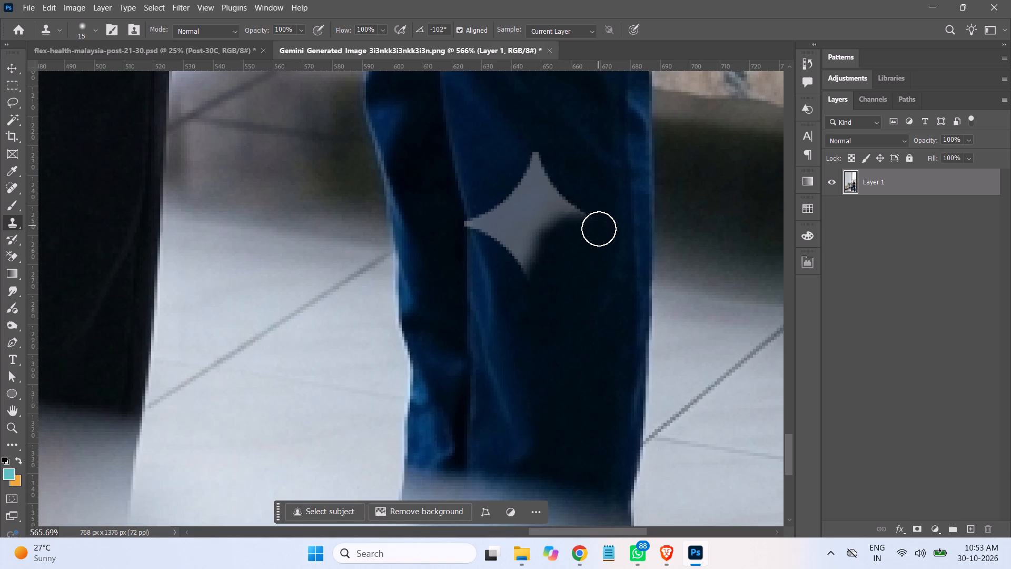
left_click_drag(602, 233, 594, 219)
left_click_drag(588, 233, 579, 214)
Clone dark trouser fabric over the star watermark's remaining bottom tip, lower-left edge and centre.
left_click_drag(551, 282, 540, 266)
left_click_drag(530, 290, 526, 252)
left_click_drag(529, 267, 522, 245)
left_click_drag(522, 262, 519, 233)
left_click_drag(523, 259, 527, 231)
left_click_drag(537, 245, 542, 216)
left_click_drag(545, 237, 556, 214)
left_click_drag(565, 230, 566, 220)
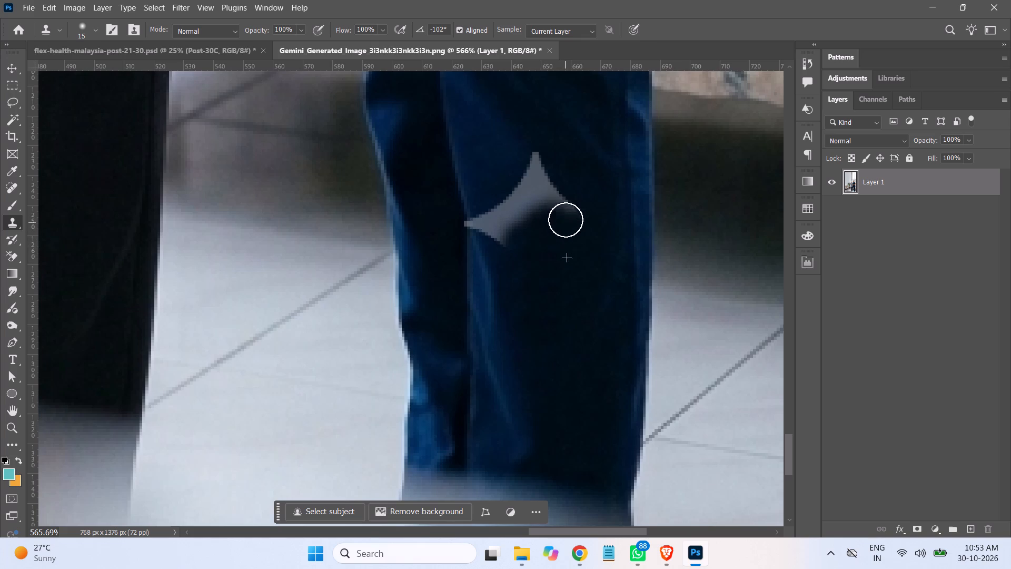
Clone dark trouser fabric over the star watermark's upper-right edge and inward towards its left arm.
left_click_drag(566, 220, 566, 211)
left_click_drag(566, 229, 566, 202)
left_click_drag(567, 220, 558, 170)
left_click_drag(544, 230, 549, 180)
left_click_drag(540, 233, 538, 190)
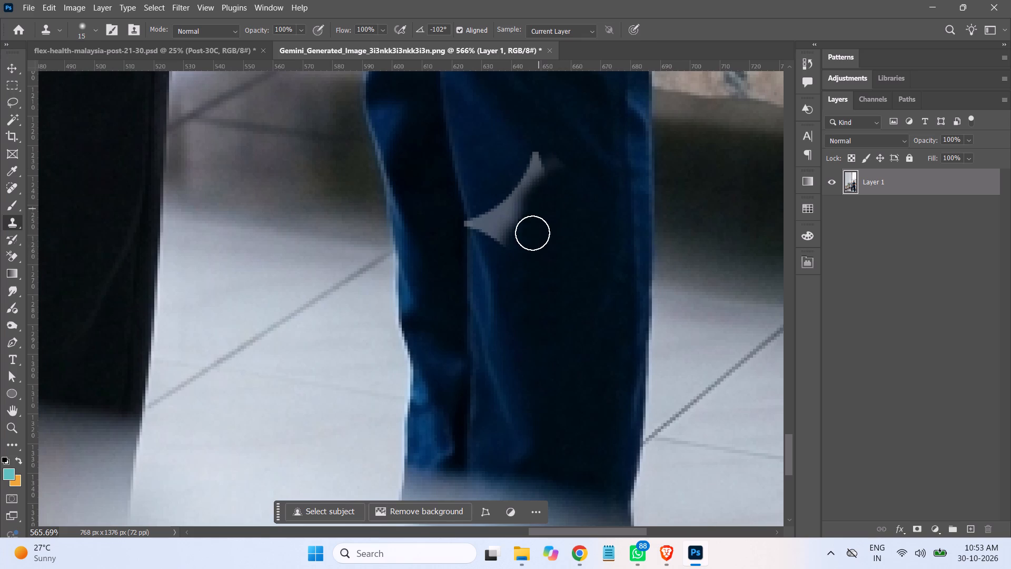
left_click_drag(532, 250, 529, 201)
left_click_drag(524, 248, 518, 204)
left_click_drag(521, 246, 518, 212)
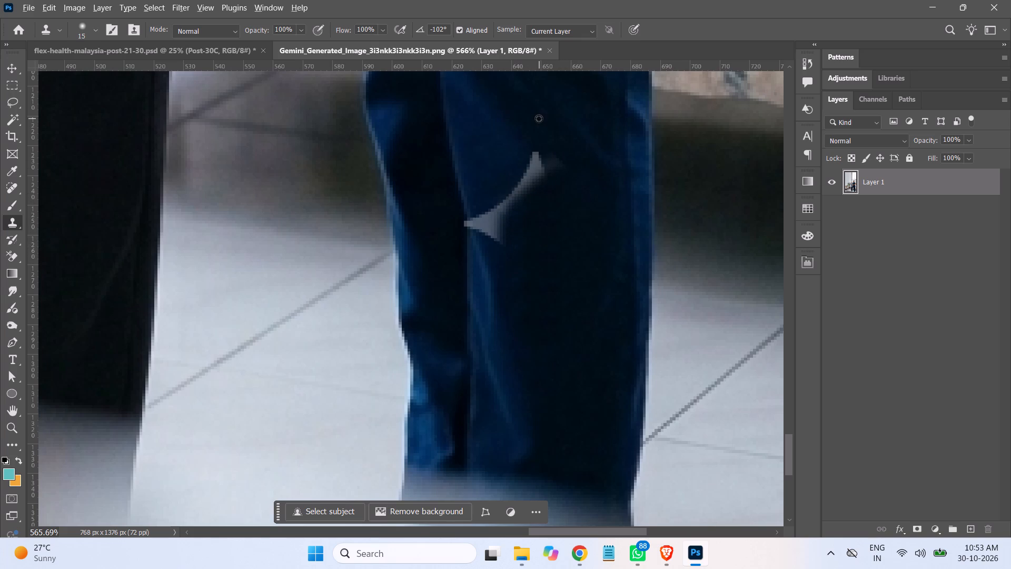
Resample the trouser fabric above the star watermark and clone it over the star's top tip and upper-left edge.
left_click(532, 107, "alt")
left_click_drag(531, 127, 551, 153)
left_click_drag(545, 140, 567, 170)
left_click_drag(548, 137, 562, 158)
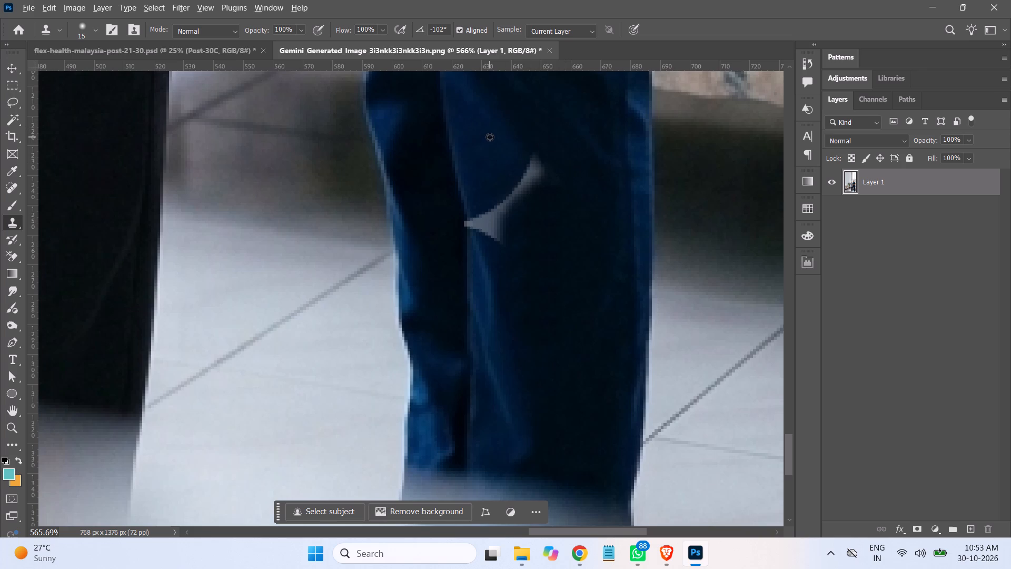
left_click(490, 137, "alt")
left_click_drag(508, 157, 528, 178)
left_click_drag(522, 164, 536, 180)
left_click_drag(530, 168, 536, 178)
left_click_drag(510, 165, 516, 189)
left_click_drag(505, 185, 509, 204)
left_click_drag(502, 184, 511, 207)
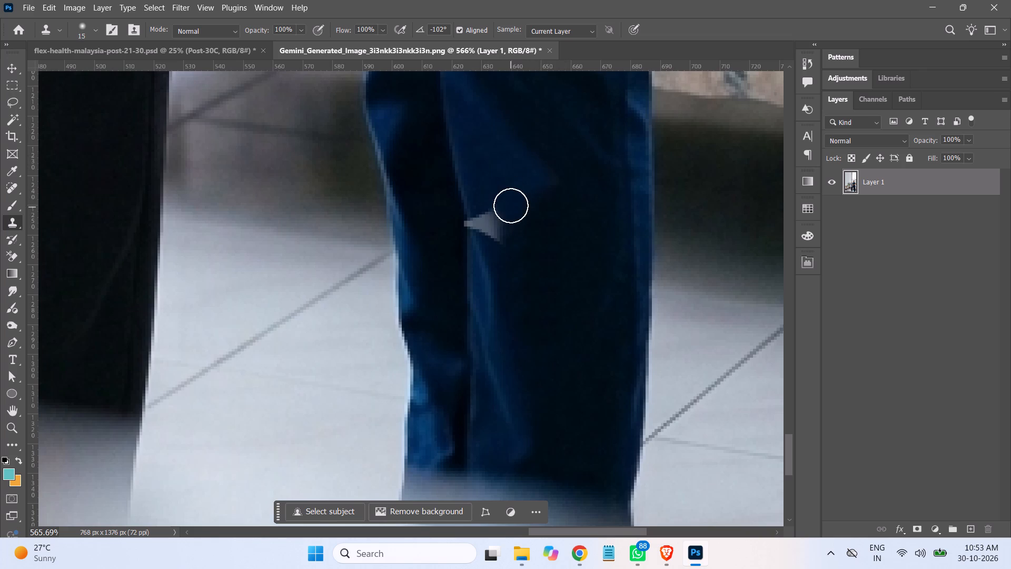
left_click_drag(518, 191, 533, 210)
Sample the blue trouser fabric just above the star watermark's left arm and clone it over that remaining arm.
left_click(499, 167, "alt")
left_click_drag(499, 194, 504, 224)
left_click_drag(491, 202, 499, 234)
left_click_drag(489, 209, 500, 238)
left_click_drag(488, 210, 501, 240)
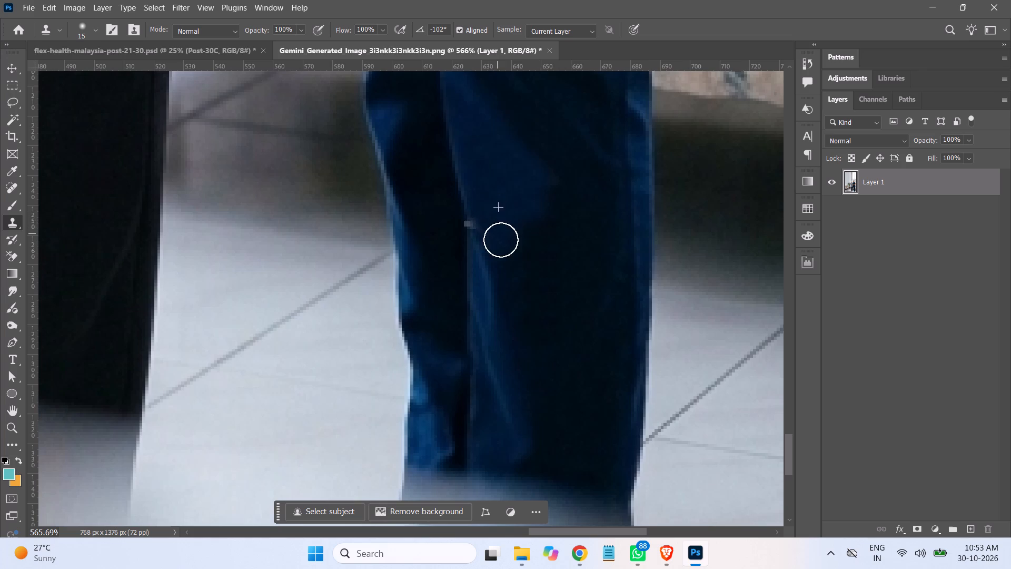
left_click_drag(490, 212, 505, 243)
left_click_drag(500, 221, 507, 241)
Reduce the Clone Stamp brush to size 1 and retouch the last grey speck of the watermark on the trouser seam.
key("bracketleft")
key("bracketleft")
key("bracketleft")
key("bracketleft")
key("bracketleft")
key("bracketleft")
key("bracketleft")
key("bracketleft")
key("bracketleft")
key("bracketleft")
key("bracketleft")
key("bracketleft")
key("bracketleft")
key("bracketleft")
key("bracketleft")
key("bracketleft")
key("bracketleft")
key("bracketleft")
key("bracketleft")
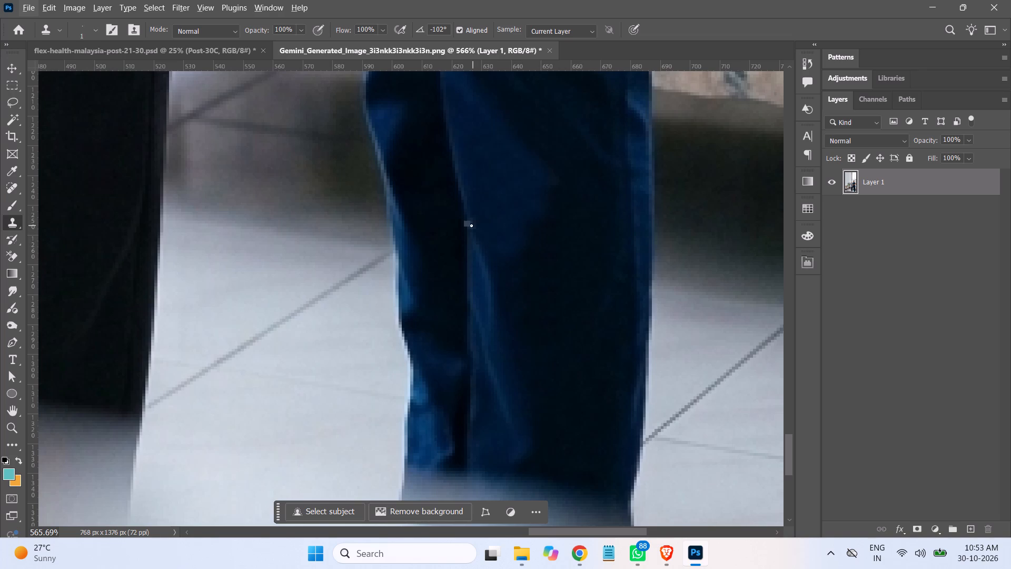
left_click(468, 224)
left_click(470, 222)
left_click(468, 222)
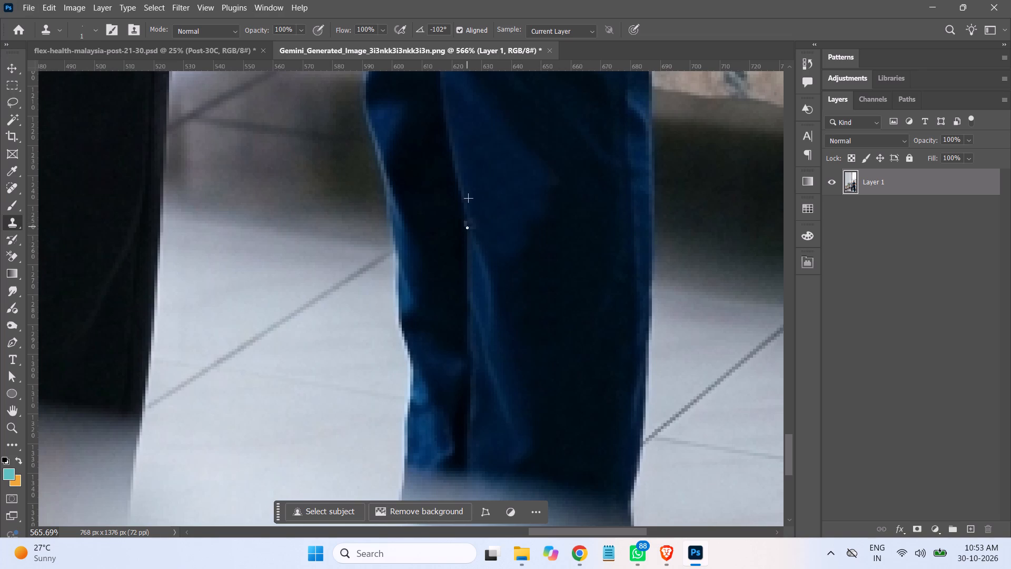
left_click(465, 222)
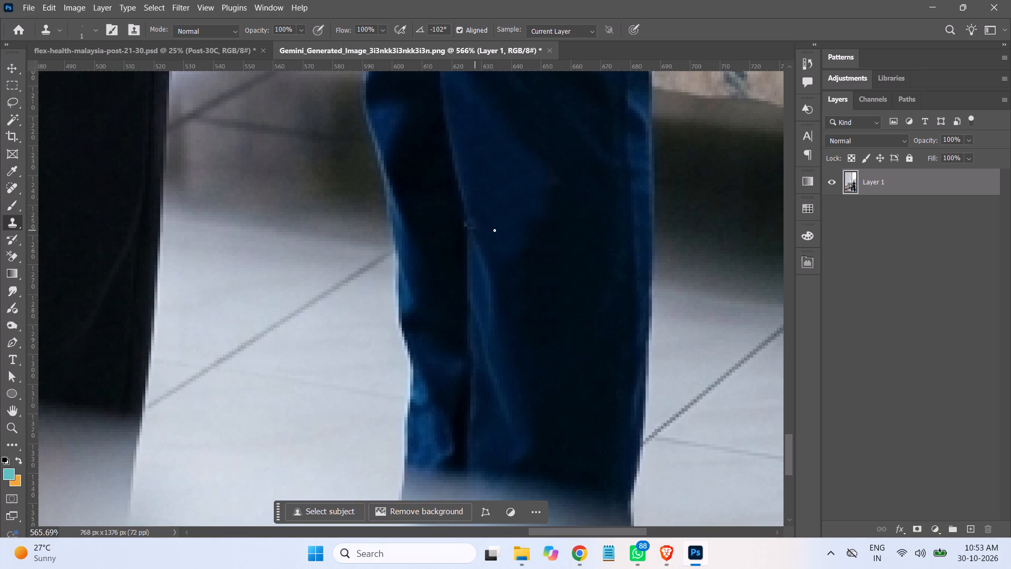
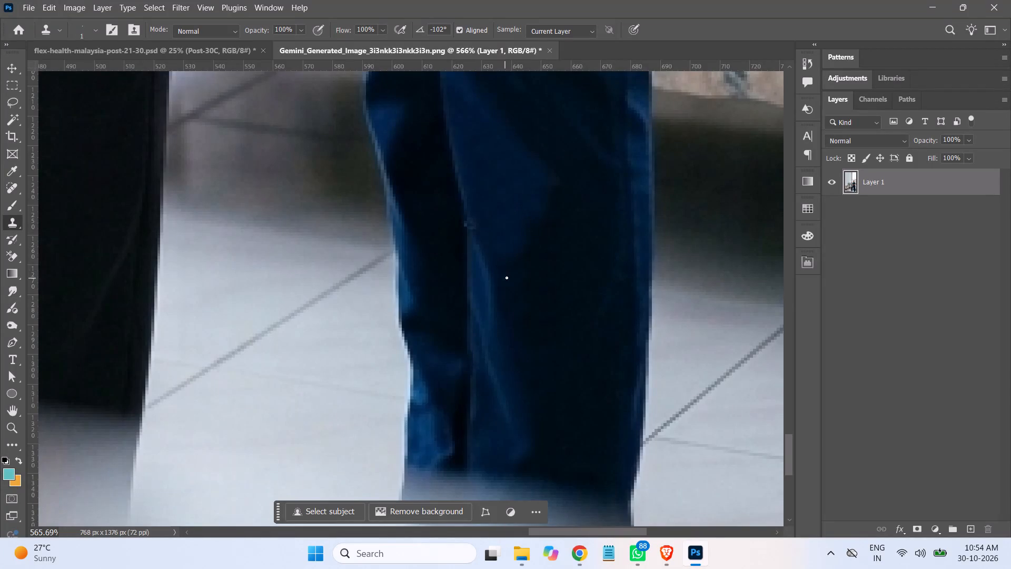
Examine the retouched trouser seam at pixel level for leftover traces of the star watermark.
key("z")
left_click_drag(457, 214, 466, 227)
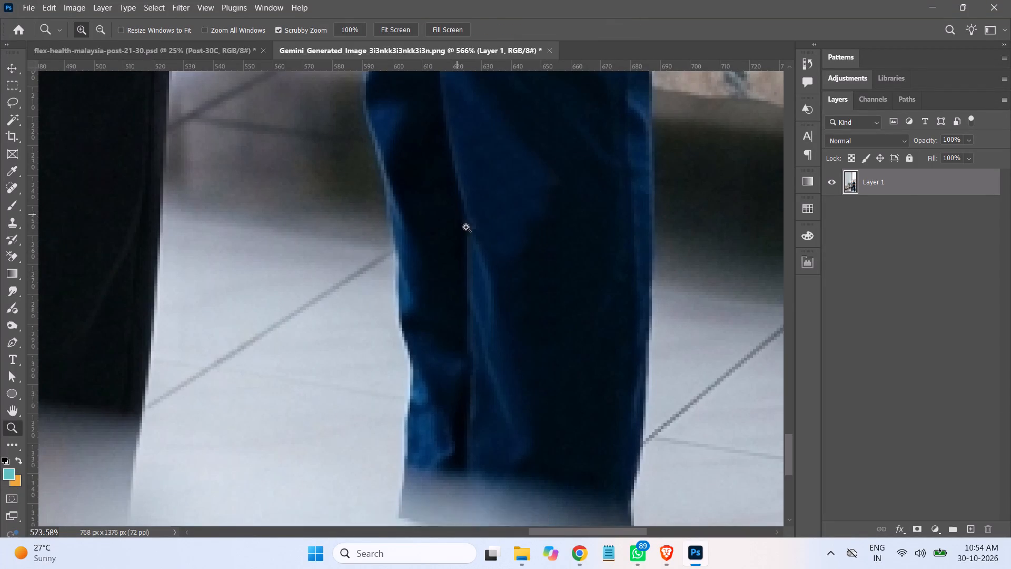
left_click_drag(466, 227, 504, 290)
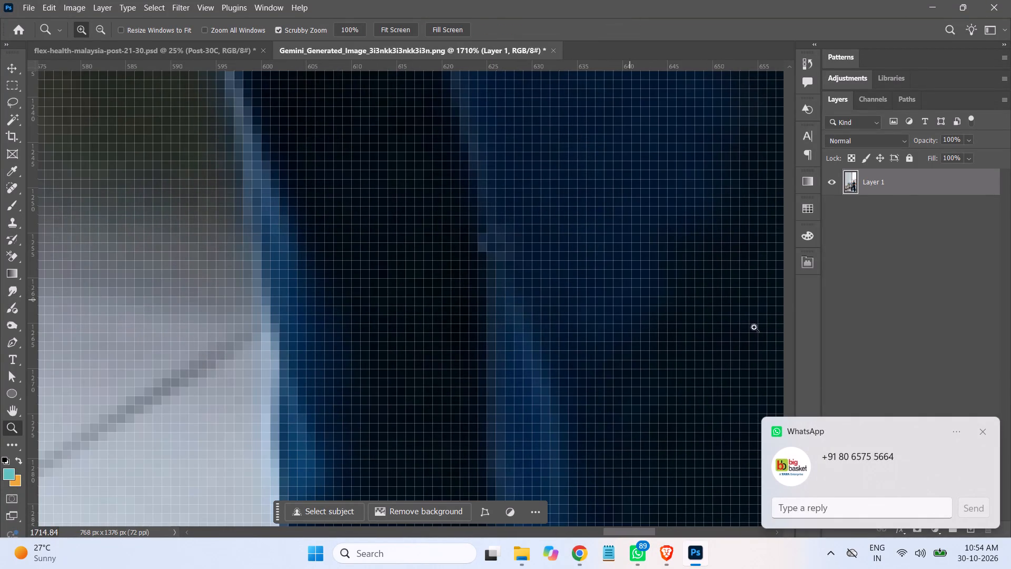
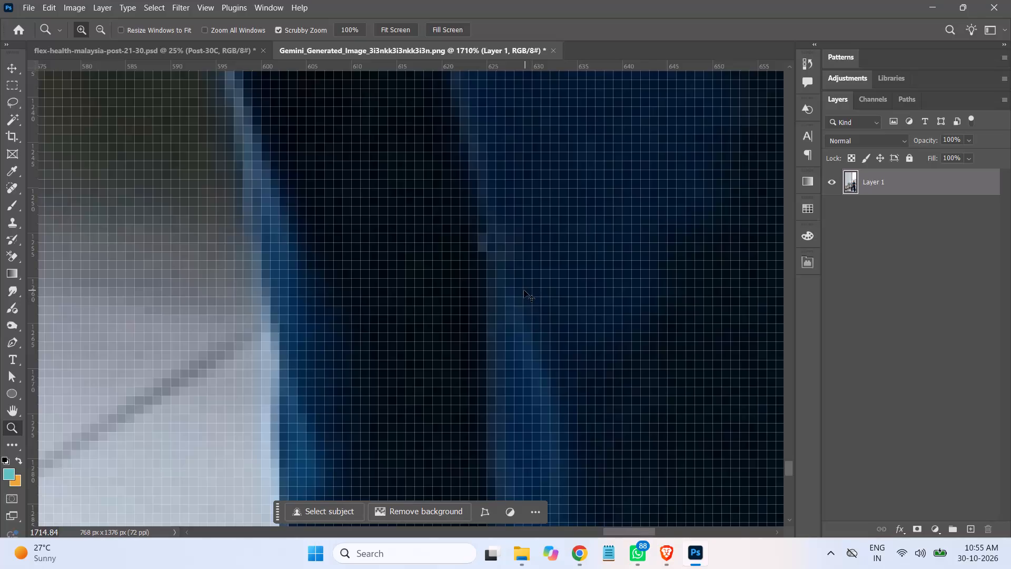
Save the retouched Gemini-generated image under its existing name and close its document.
key("ctrl+minus")
key("ctrl+minus")
key("ctrl+minus")
key("ctrl+minus")
key("ctrl+minus")
key("ctrl+minus")
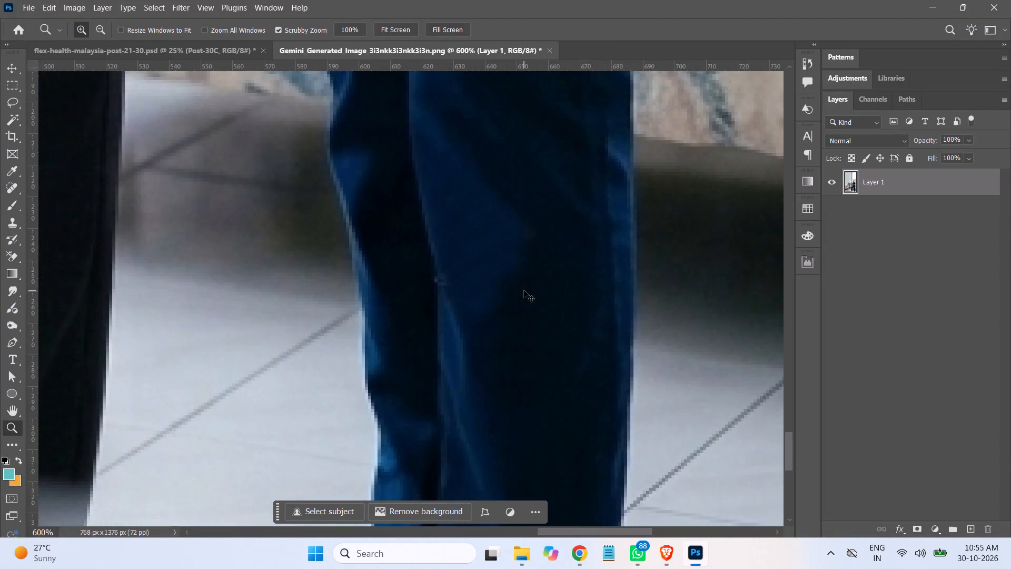
key("ctrl+minus")
key("ctrl+minus")
key("ctrl+minus")
key("ctrl+minus")
key("ctrl+minus")
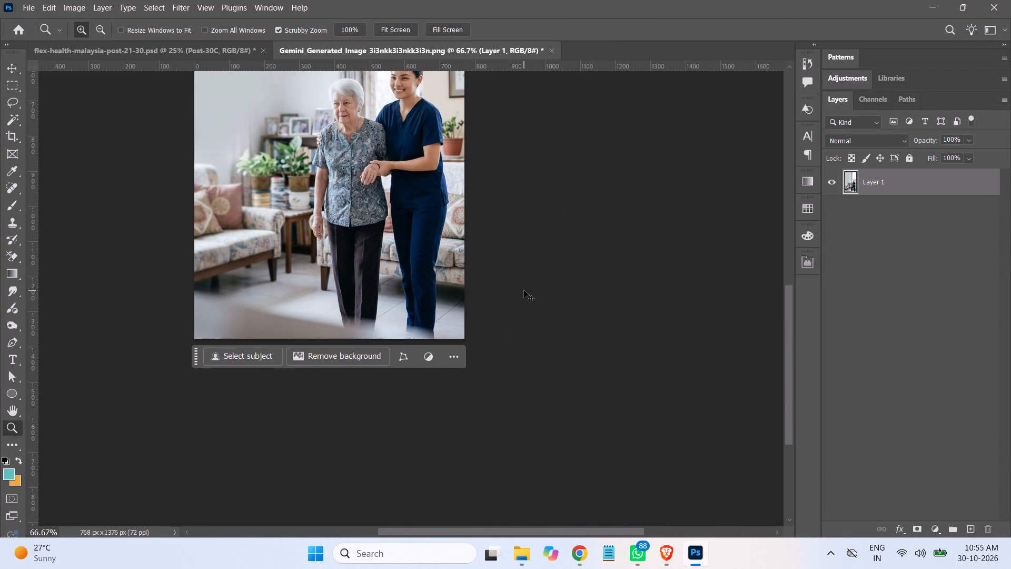
key("ctrl+minus")
key("ctrl+minus")
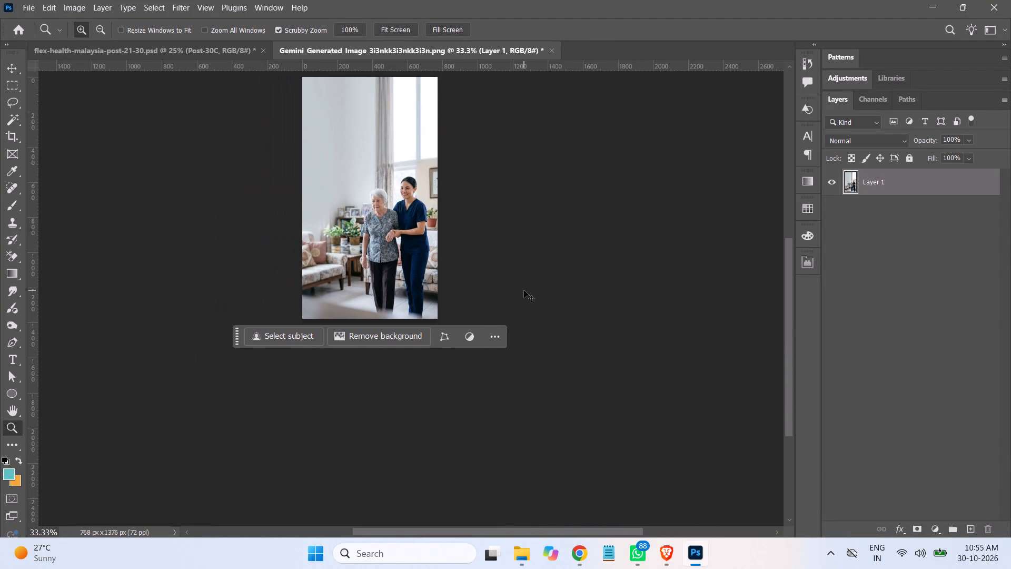
key("ctrl+s")
left_click(8, 70)
left_click(73, 138)
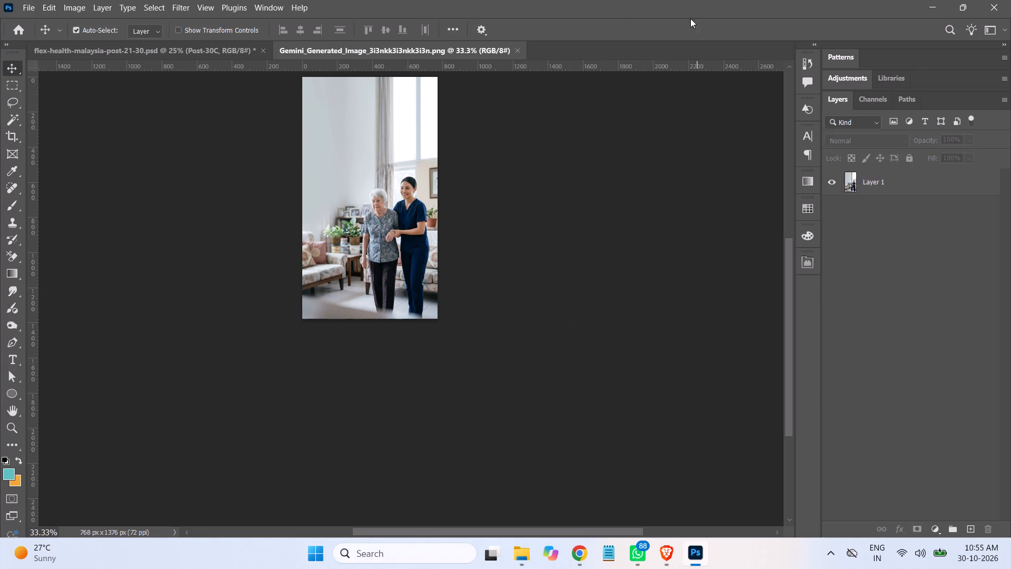
left_click(518, 51)
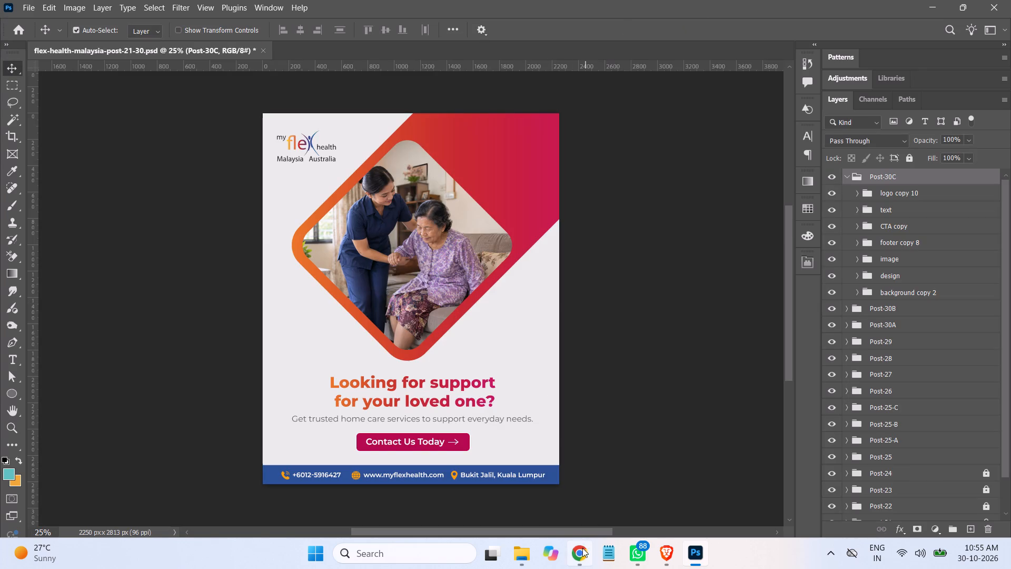
Switch to the Chrome window with the Asana task list.
left_click(582, 550)
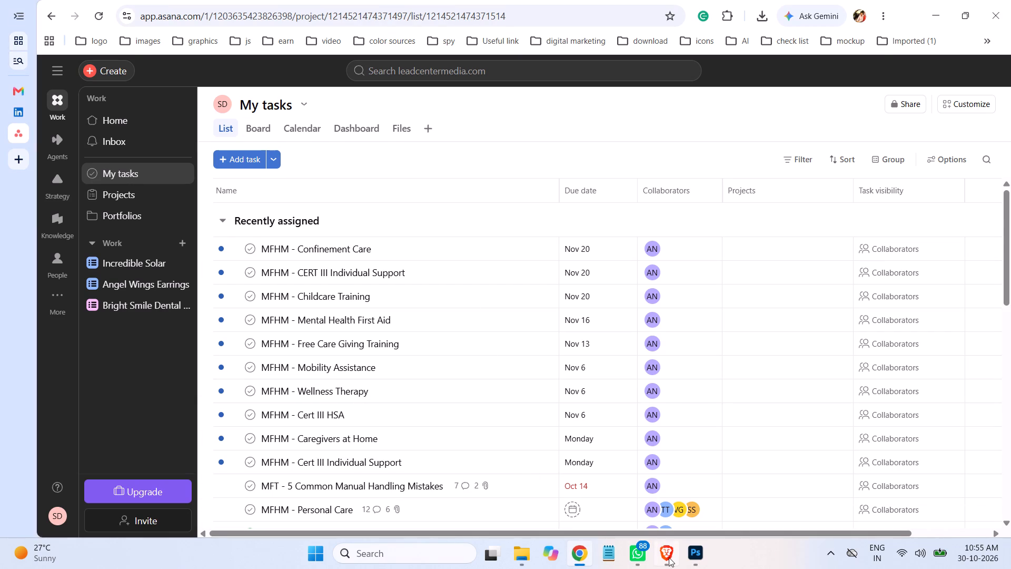
In Brave's Pixelbin image upscaler, upload the Gemini-generated PNG from Downloads and upscale it 2x with the Super Resolution model.
left_click(669, 557)
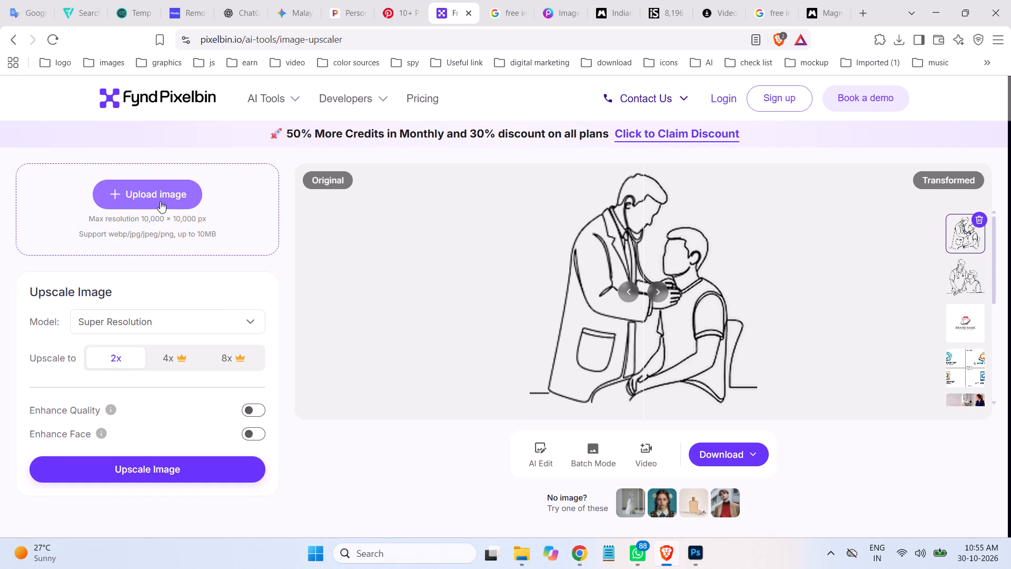
left_click(160, 201)
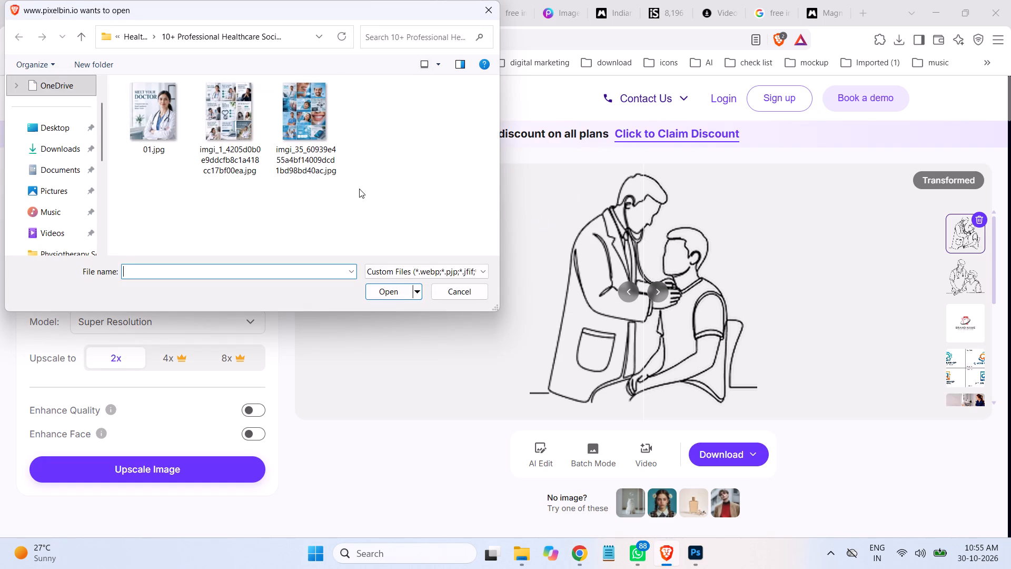
left_click(131, 33)
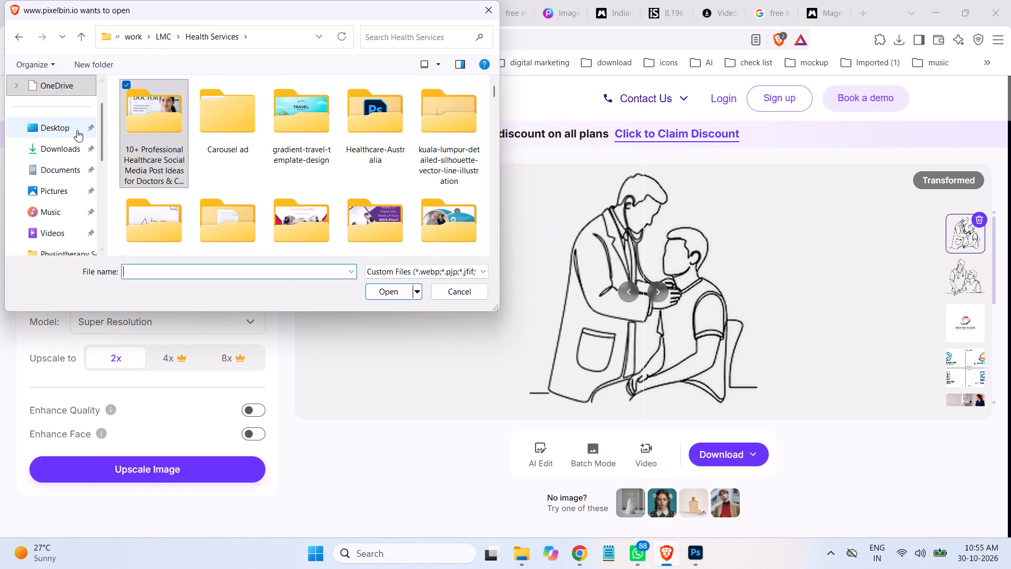
left_click(71, 151)
left_click(184, 123)
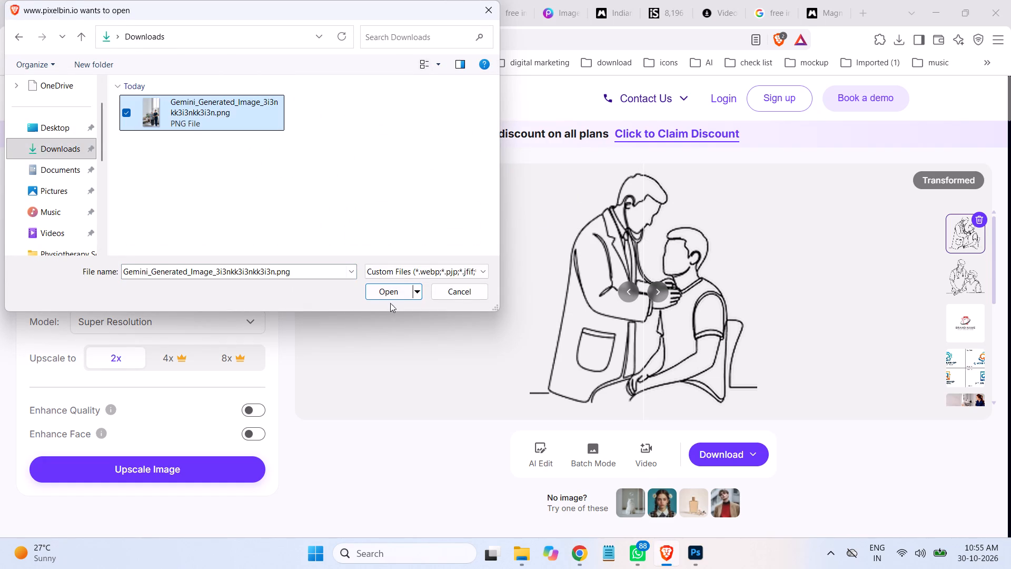
left_click(386, 288)
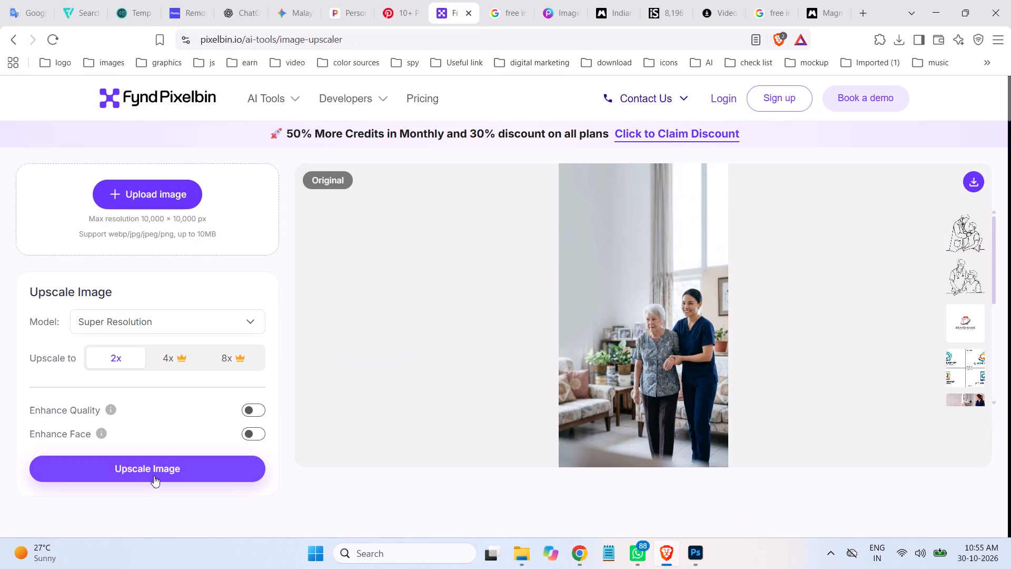
left_click(152, 470)
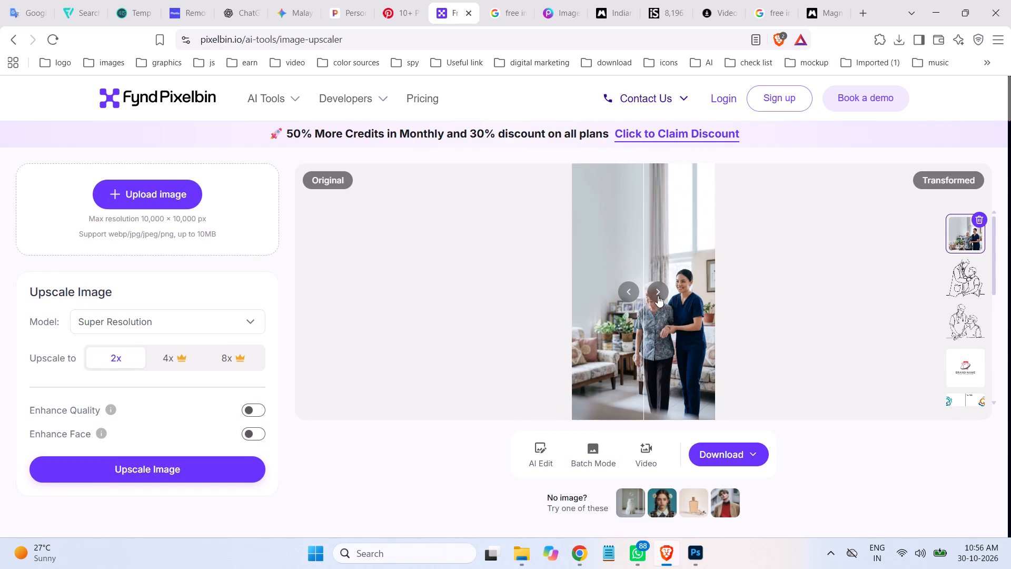
Compare the upscaled result with its original, then inspect the original PNG from Downloads up close around the two women in Photos.
left_click_drag(658, 295, 461, 291)
left_click(527, 556)
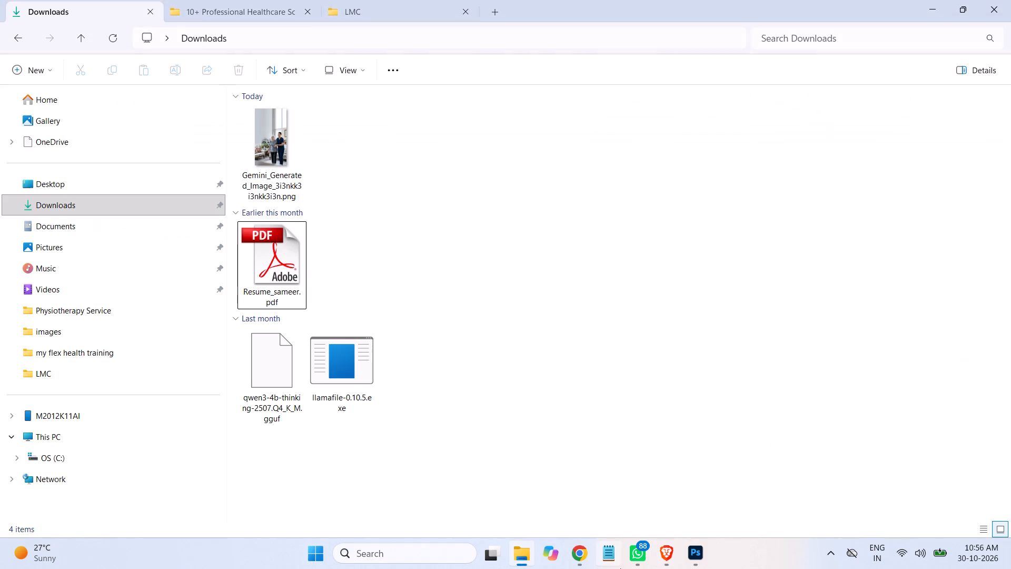
double_click(263, 148)
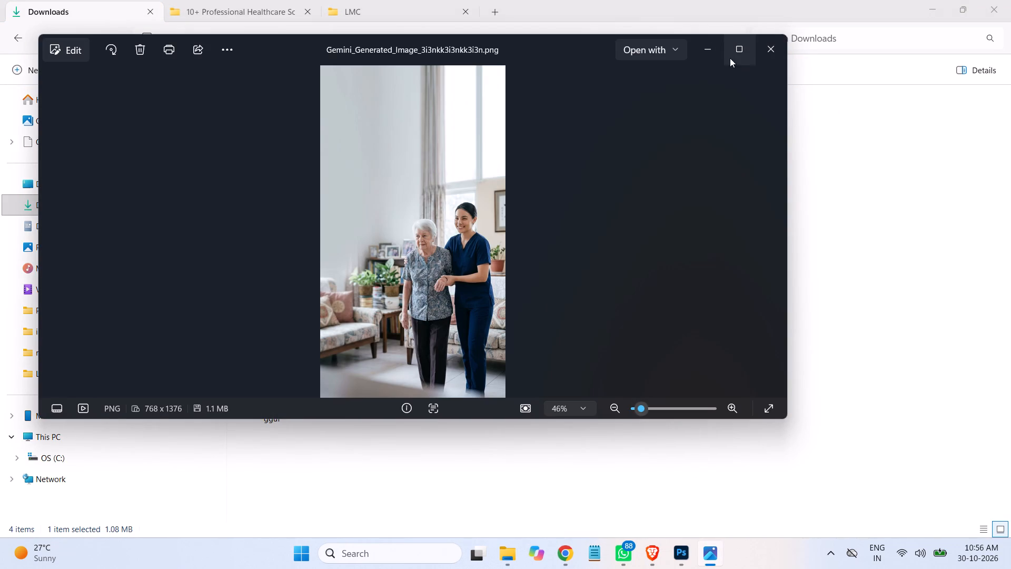
left_click(734, 50)
scroll(500, 328, "up", 3)
scroll(500, 328, "down", 1)
scroll(500, 328, "up", 5)
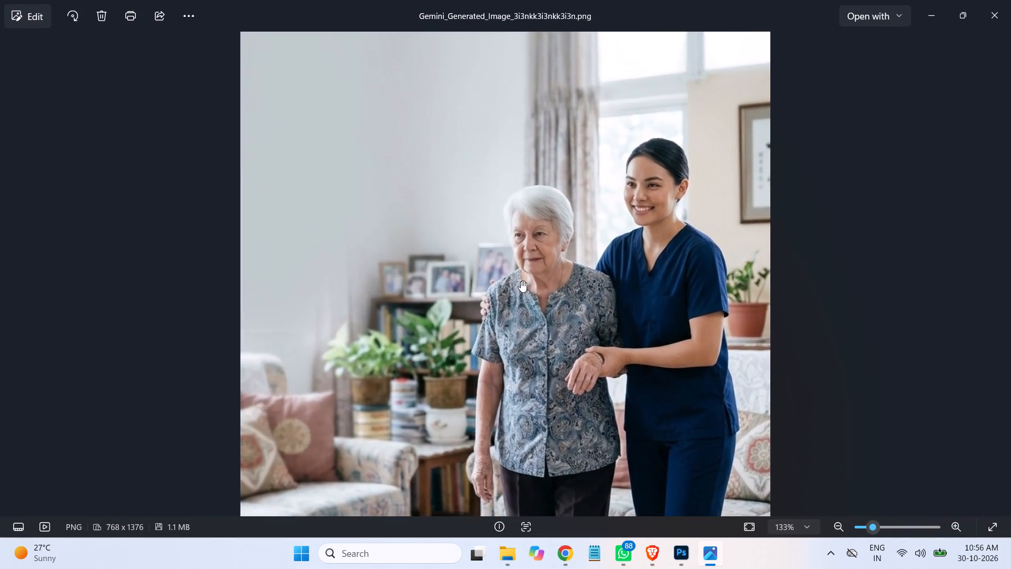
scroll(537, 278, "up", 3)
scroll(536, 278, "down", 1)
scroll(535, 278, "up", 5)
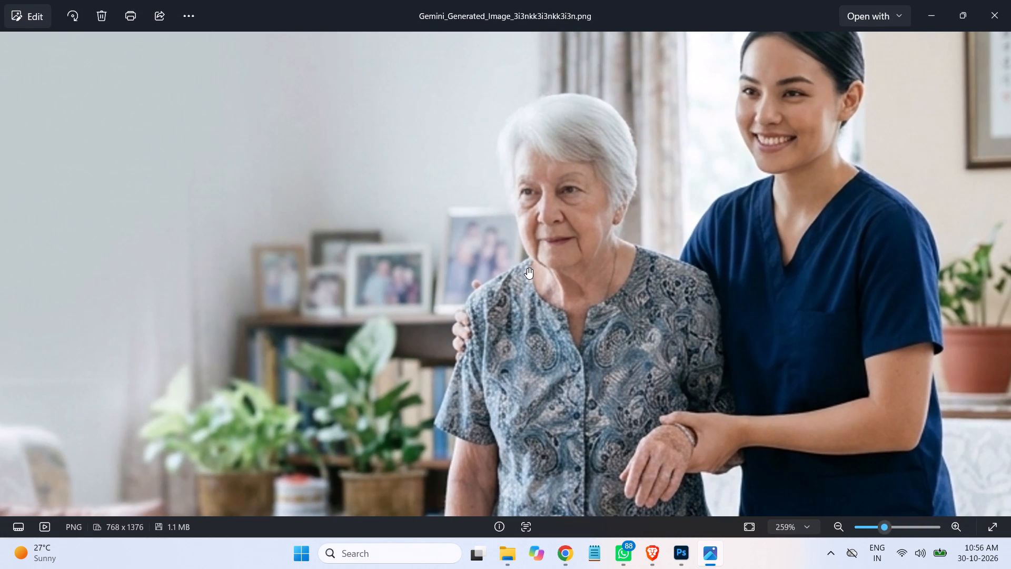
scroll(524, 269, "down", 6)
scroll(518, 270, "up", 1)
scroll(518, 270, "down", 1)
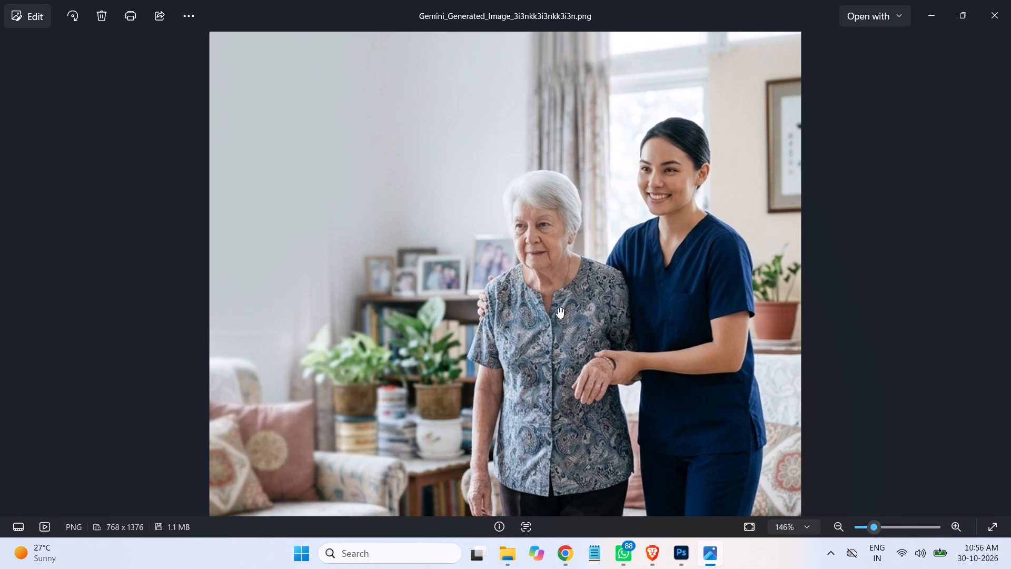
left_click_drag(567, 305, 643, 392)
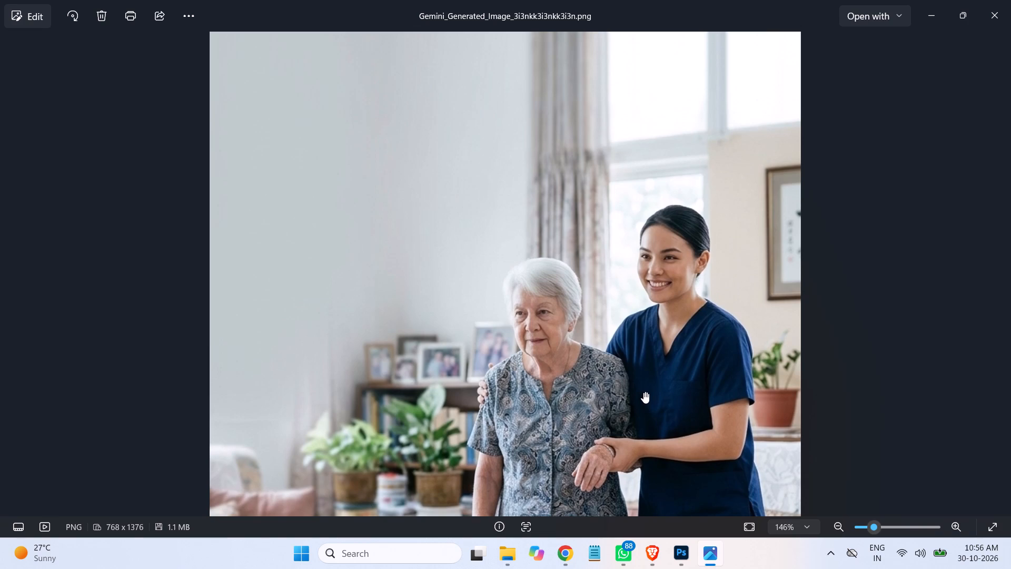
left_click(990, 18)
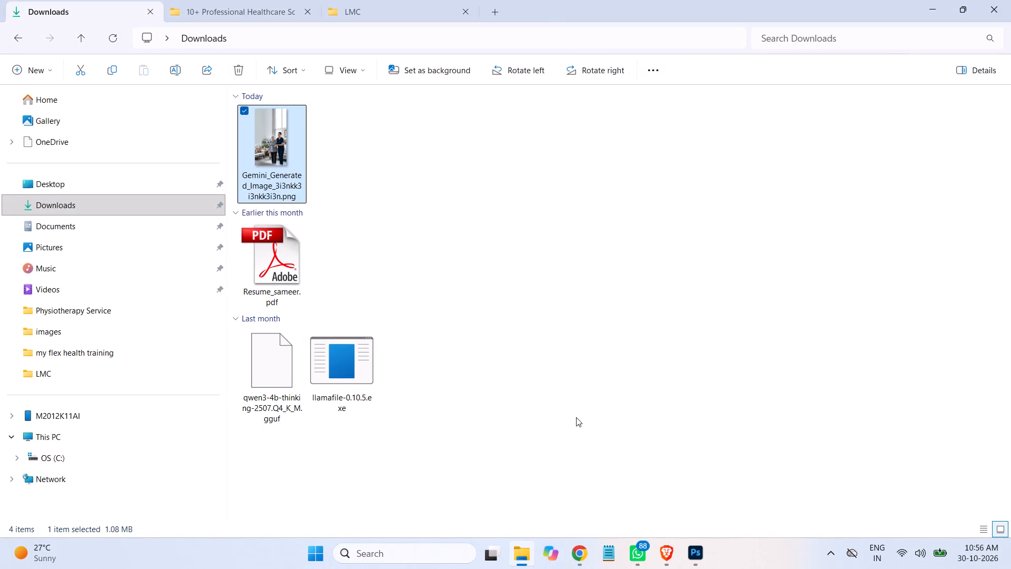
Back in Brave, download the upscaled picture from Pixelbin using the original image option at 1536 x 2752 px.
left_click(574, 552)
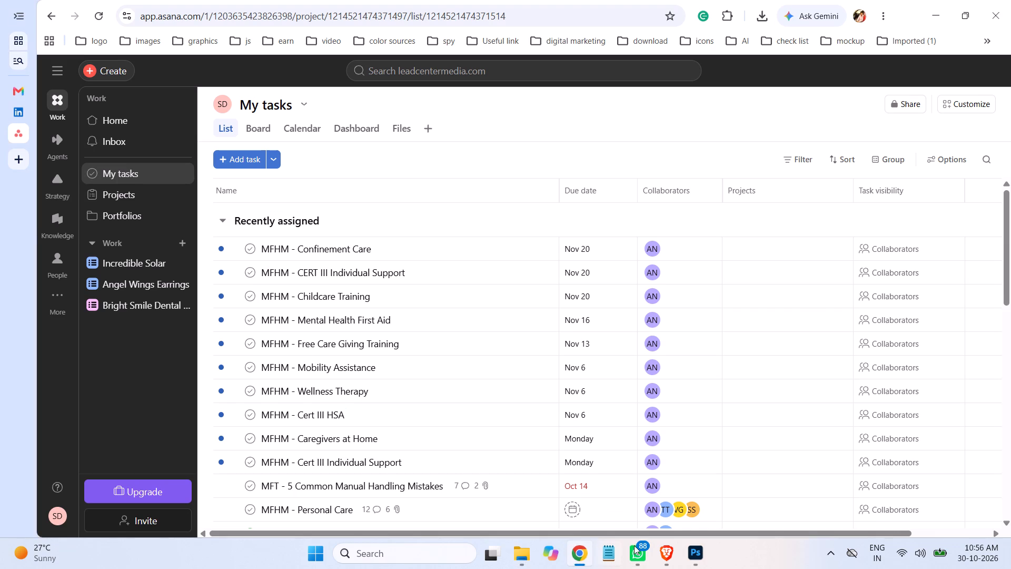
left_click(663, 552)
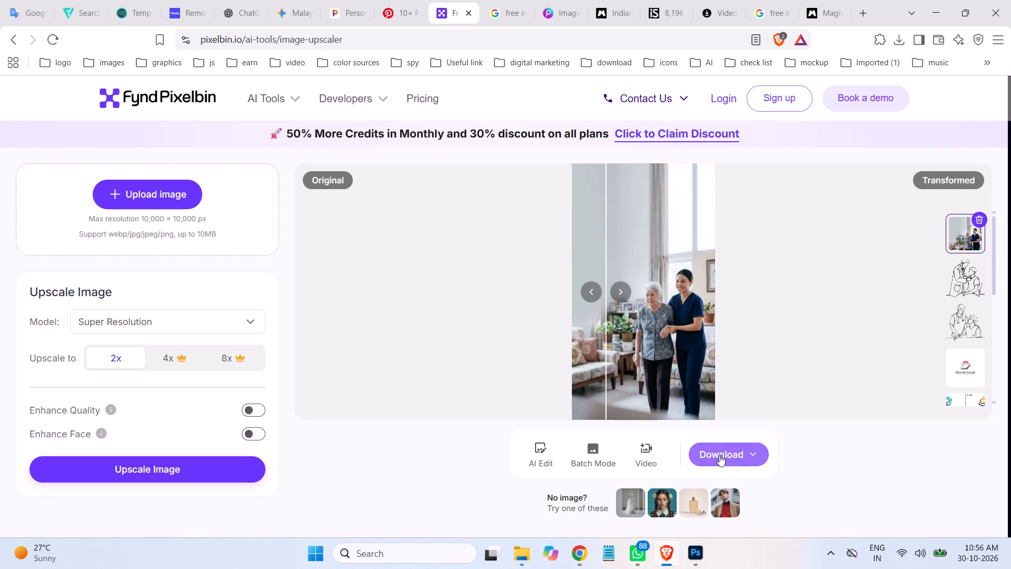
left_click(719, 455)
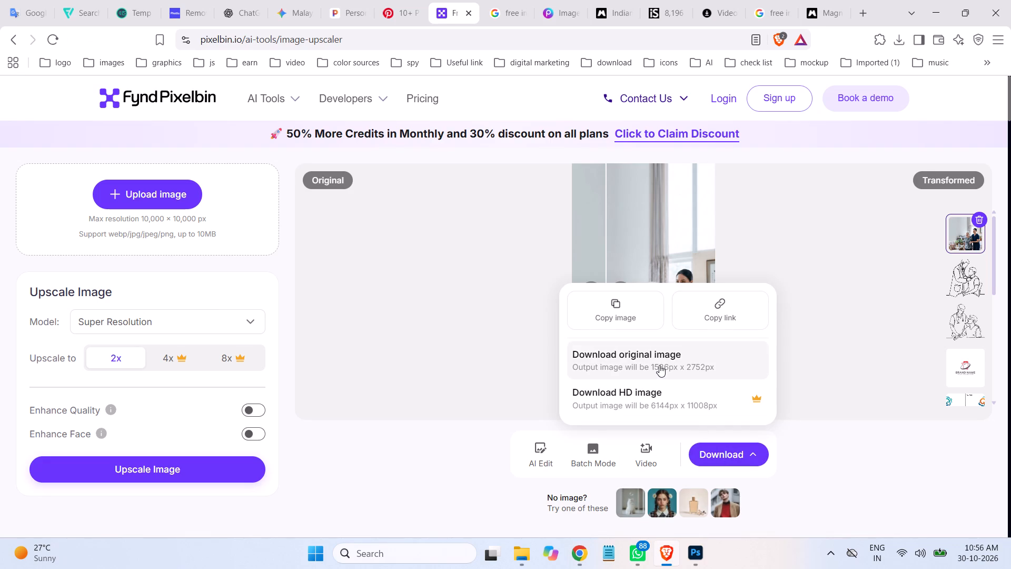
left_click(659, 365)
In the Downloads folder, copy the original Gemini PNG's name, and remove the final n from that file's name.
left_click(523, 553)
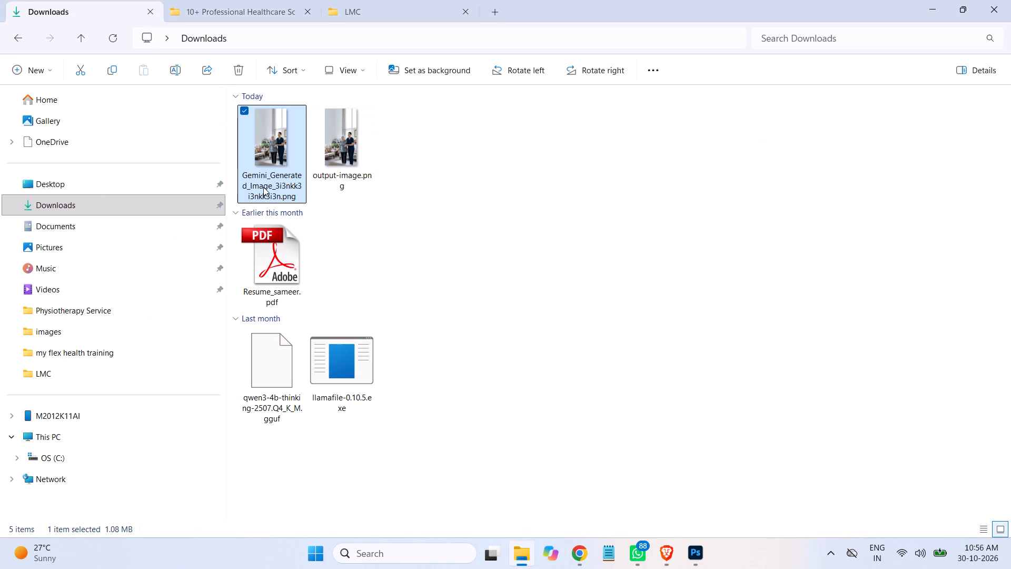
key("F2")
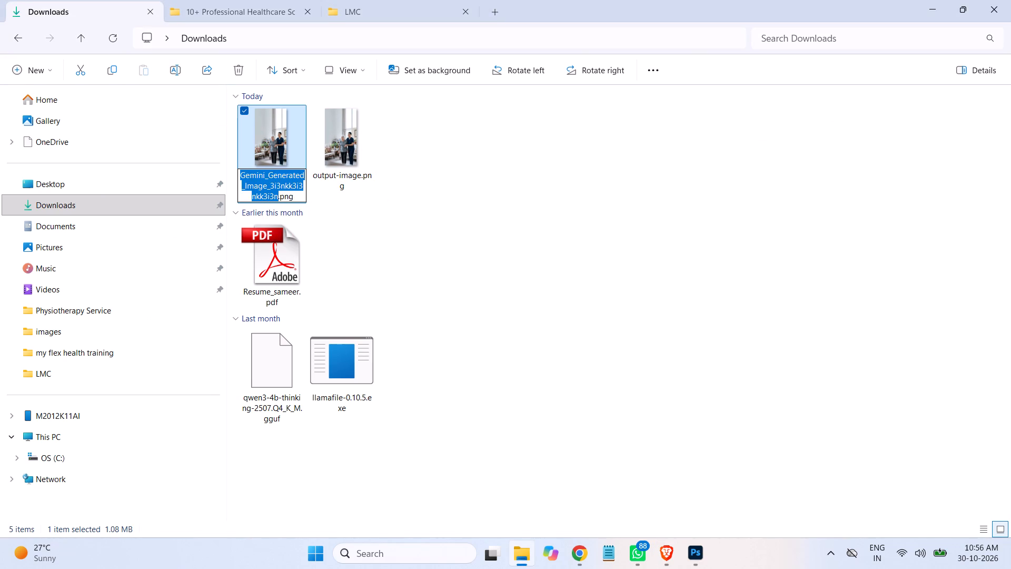
key("ctrl+c")
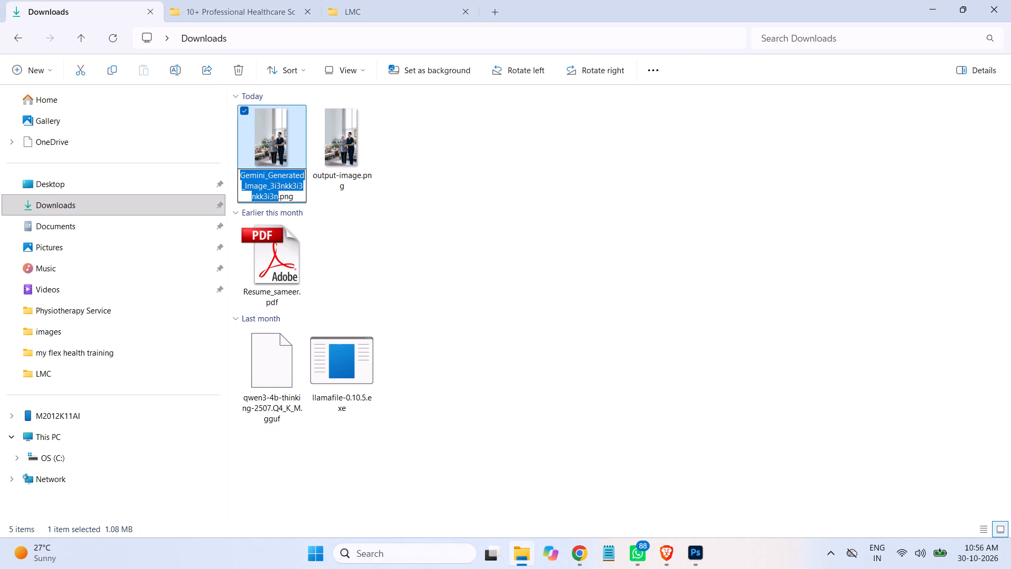
left_click(277, 196)
key("BackSpace")
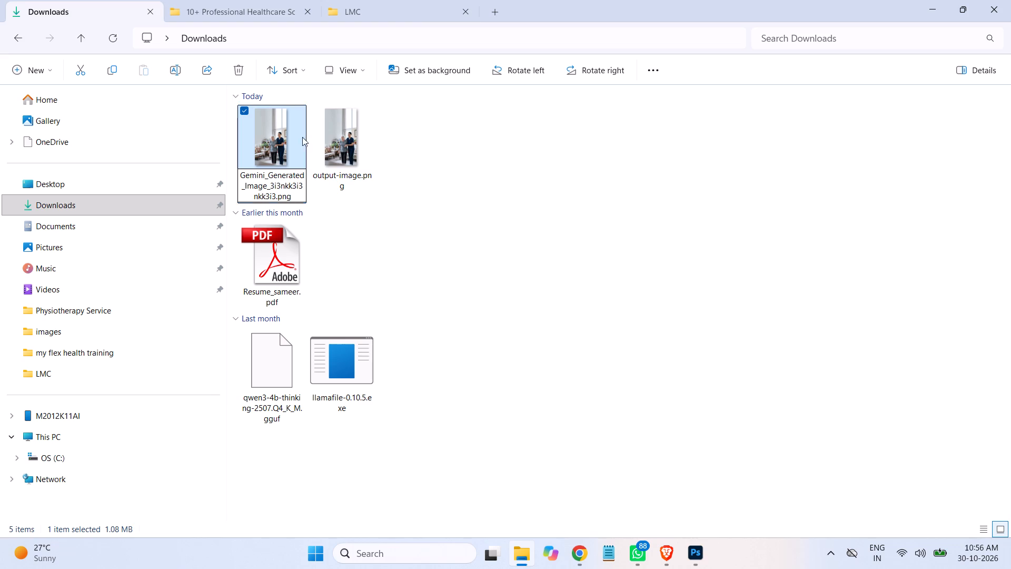
Rename output-image.png with the copied name, Gemini_Generated_Image_3i3nkk3i3nkk3i3n.
left_click(361, 159)
key("F2")
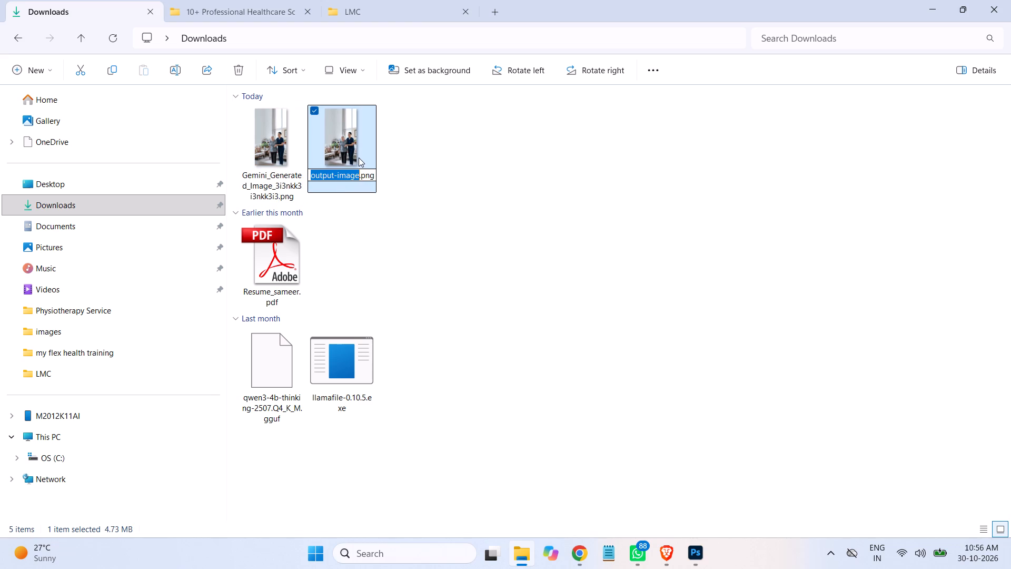
key("ctrl+v")
left_click(488, 175)
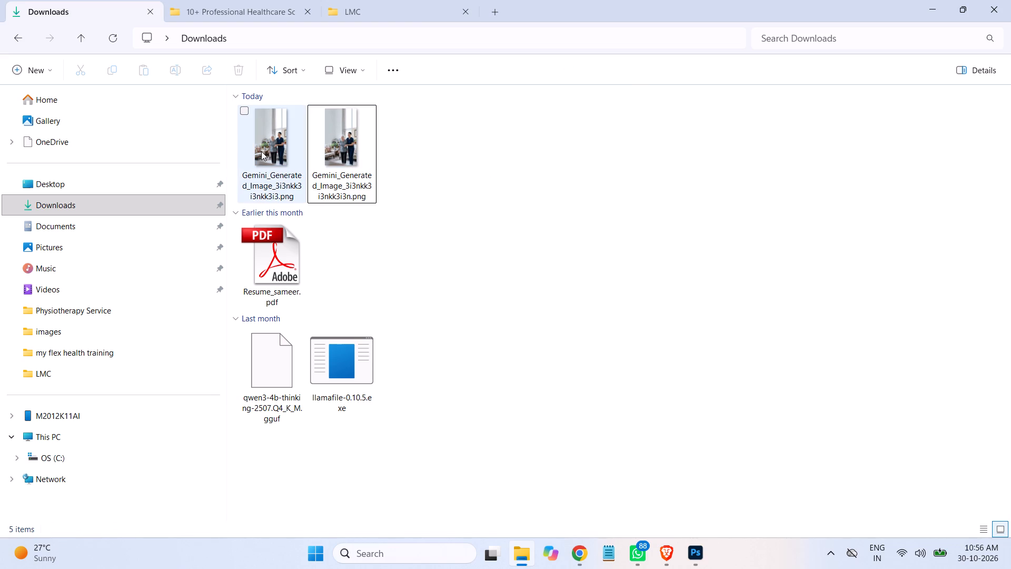
Permanently delete the old low-resolution PNG, Gemini_Generated_Image_3i3nkk3i3nkk3i3.png, from Downloads.
left_click(261, 151)
key("shift+Delete")
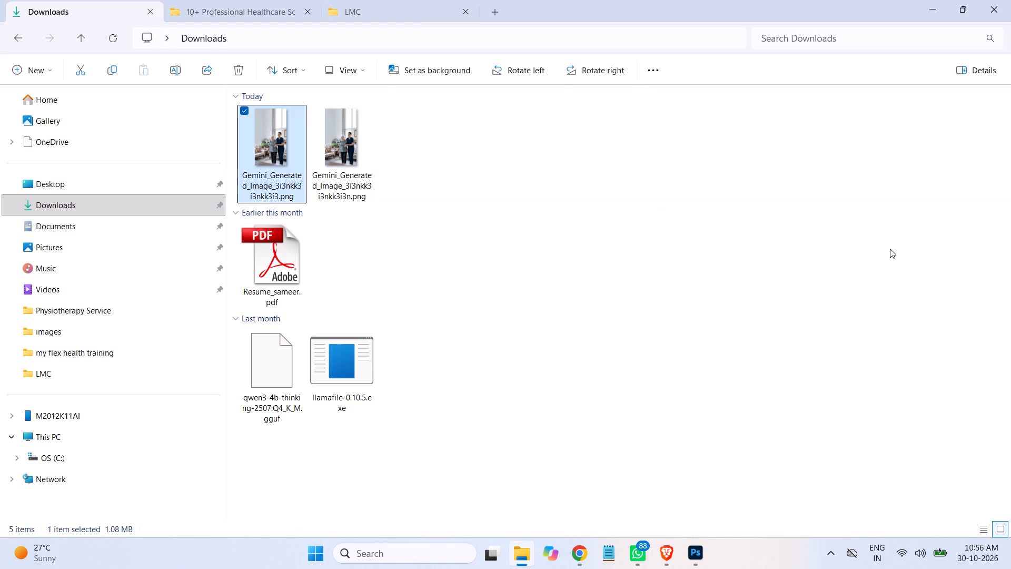
key("Return")
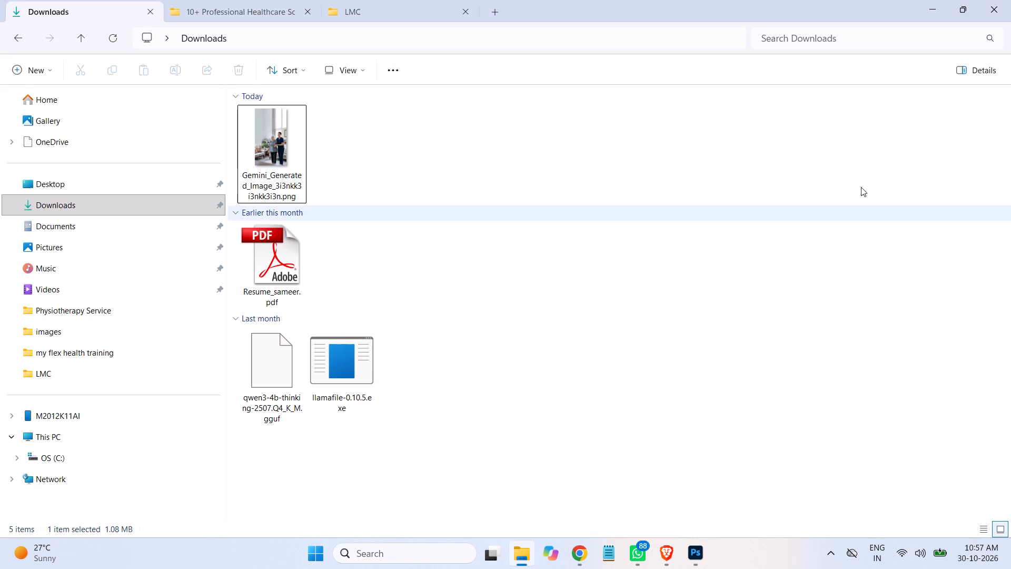
left_click(484, 210)
Move the upscaled Gemini PNG from Downloads into the Health Services folder inside LMC.
left_click(282, 153)
key("ctrl+x")
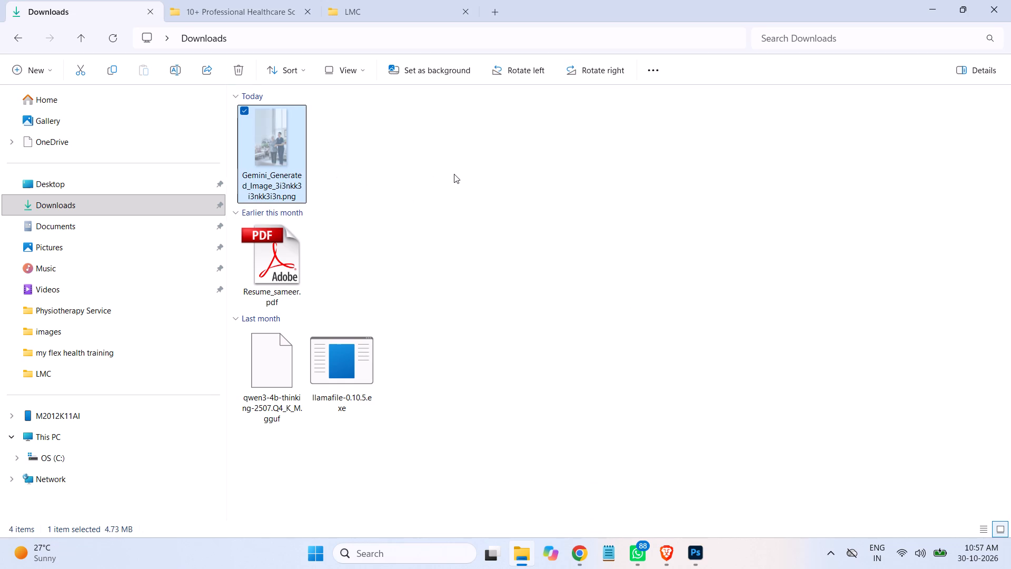
left_click(372, 14)
left_click(763, 357)
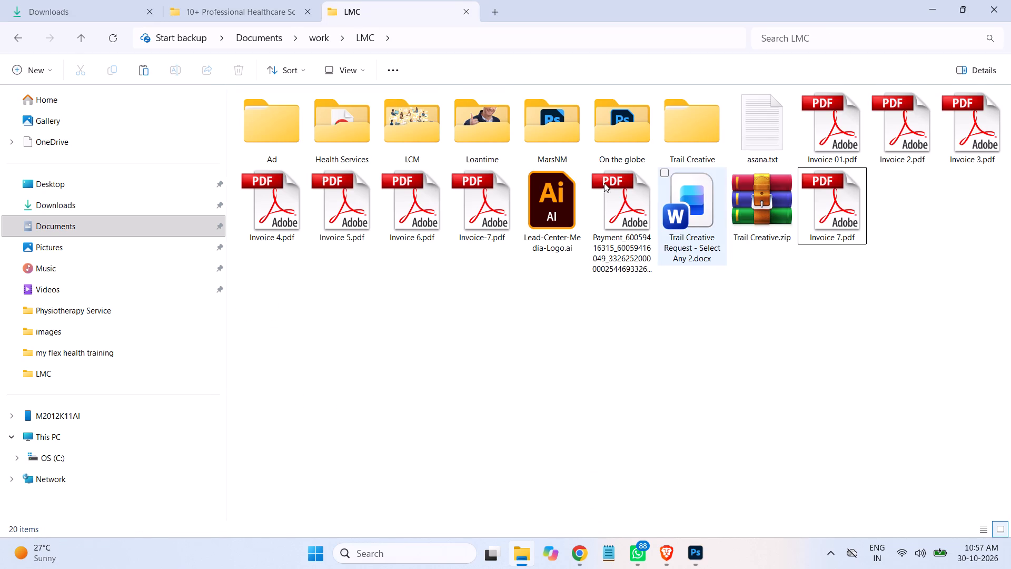
double_click(340, 145)
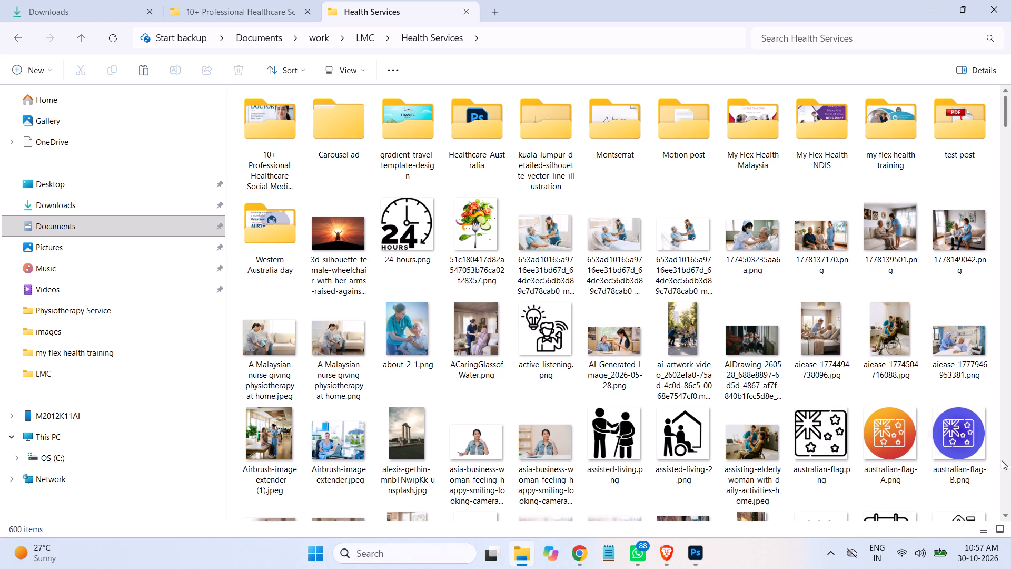
scroll(975, 390, "up", 1)
scroll(975, 390, "down", 5)
scroll(975, 389, "up", 2)
scroll(967, 385, "down", 7)
scroll(945, 365, "up", 6)
scroll(945, 365, "down", 10)
scroll(943, 364, "up", 6)
scroll(943, 364, "down", 1)
scroll(943, 364, "up", 2)
scroll(943, 364, "down", 1)
scroll(942, 363, "up", 1)
scroll(942, 363, "down", 10)
scroll(939, 364, "up", 1)
scroll(939, 364, "down", 4)
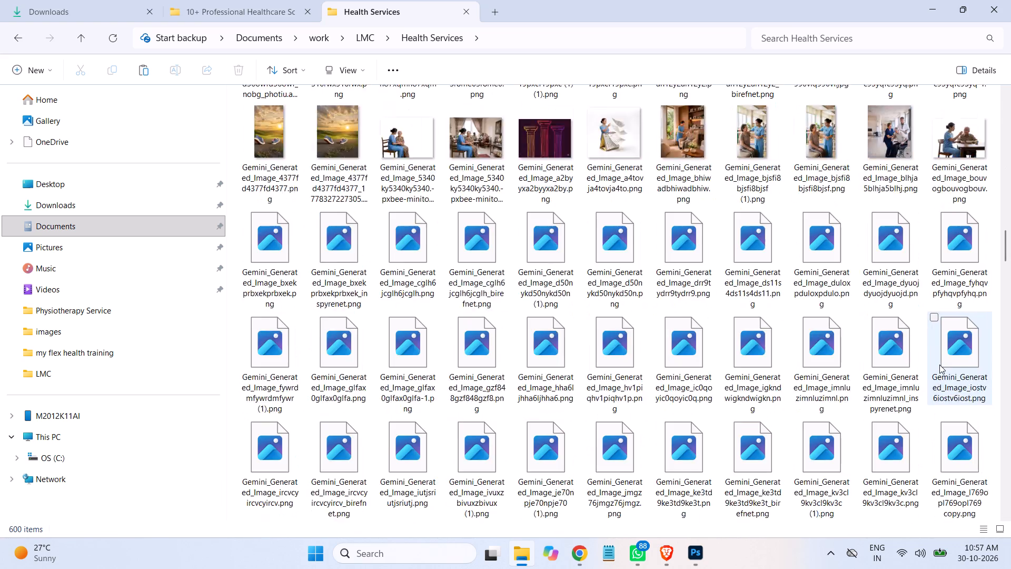
scroll(939, 365, "down", 8)
scroll(939, 365, "up", 1)
scroll(939, 365, "down", 4)
scroll(939, 365, "up", 2)
scroll(939, 365, "down", 15)
scroll(938, 365, "up", 2)
scroll(938, 365, "down", 6)
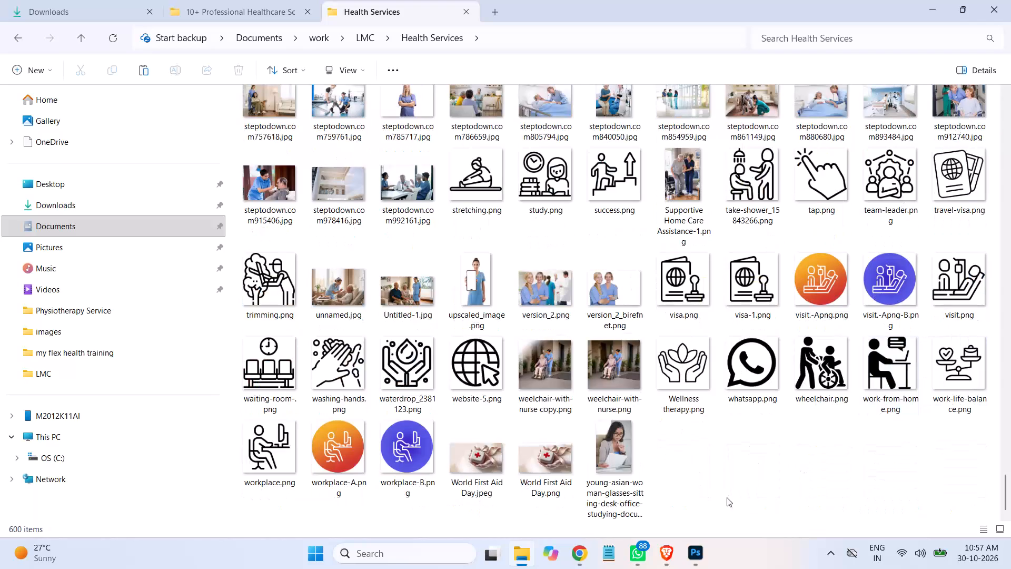
left_click(725, 476)
key("ctrl+v")
left_click(776, 472)
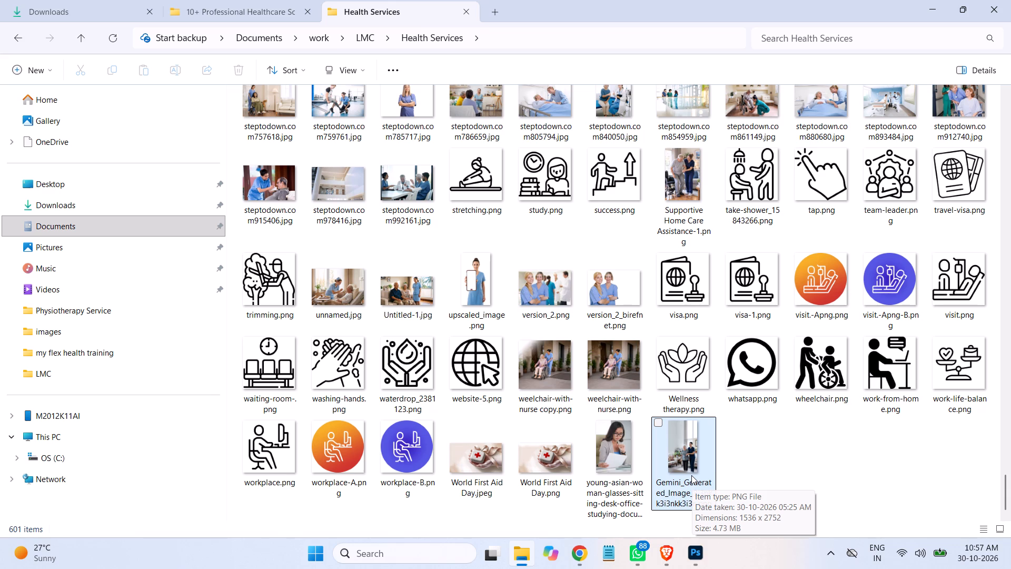
Switch to Photoshop, delete the Rectangle 874 gradient shape from Post-30C's design group, and leave that group visible.
left_click(697, 558)
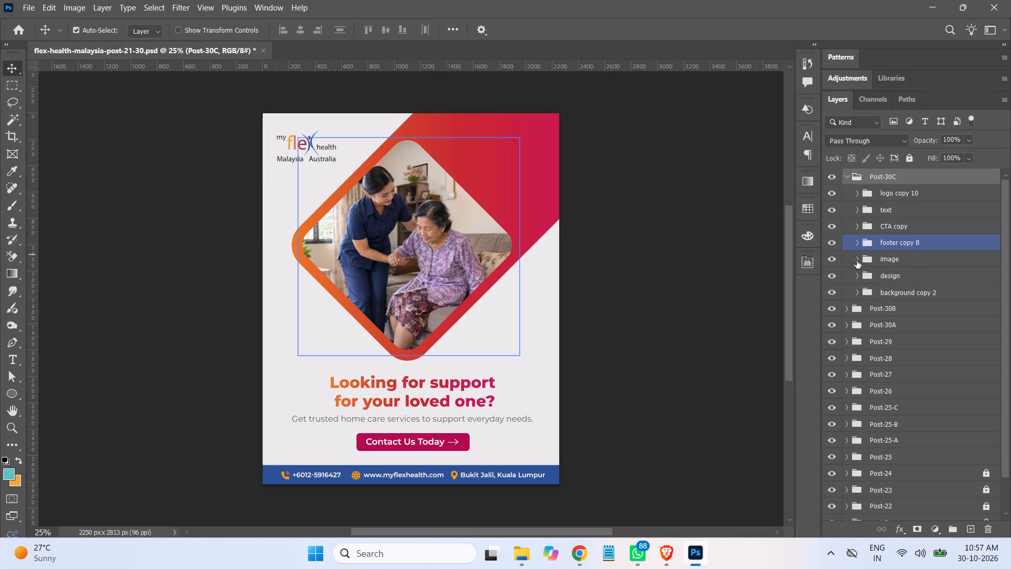
left_click(832, 259)
left_click(832, 259)
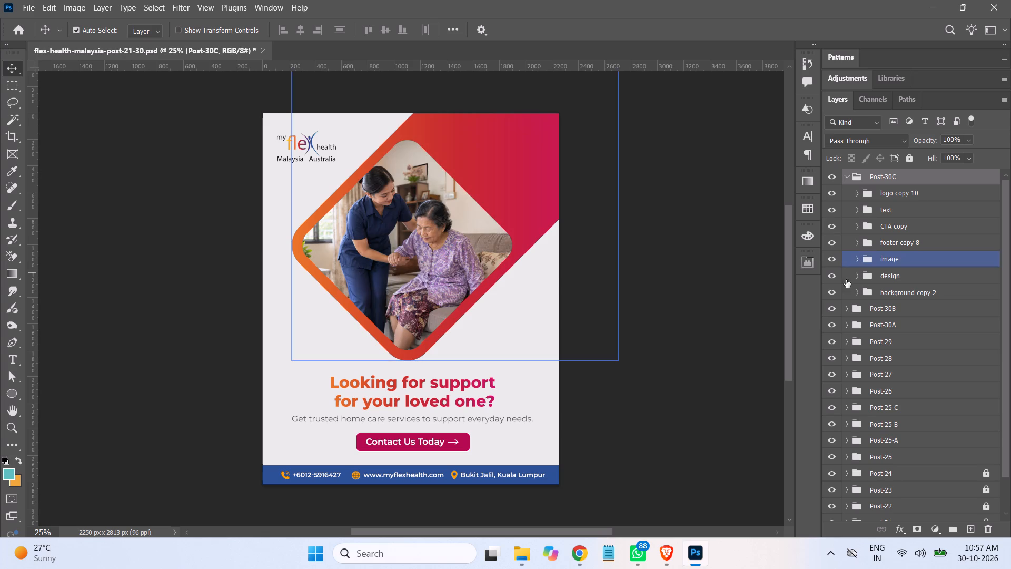
left_click(836, 275)
left_click(857, 277)
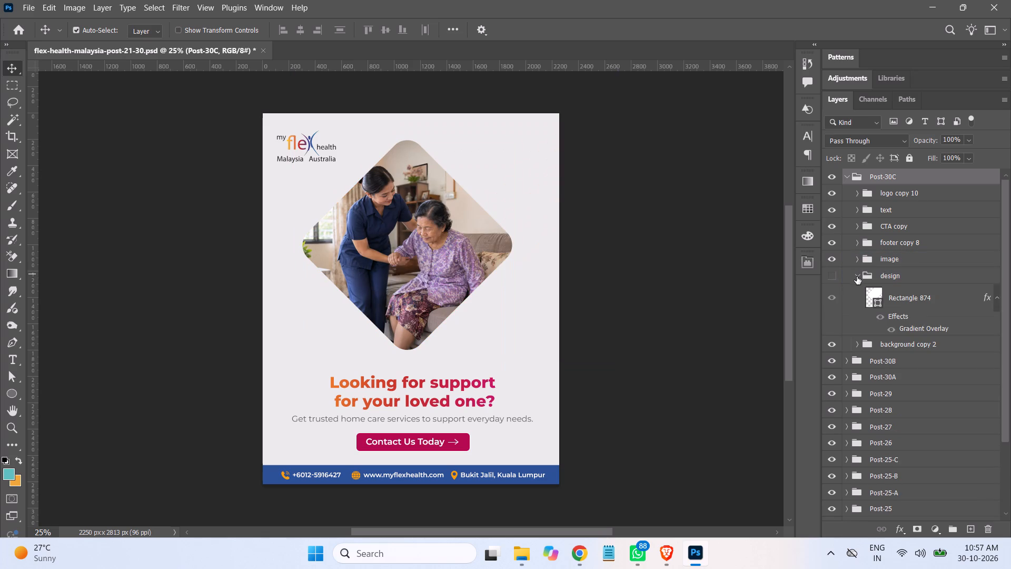
left_click(998, 299)
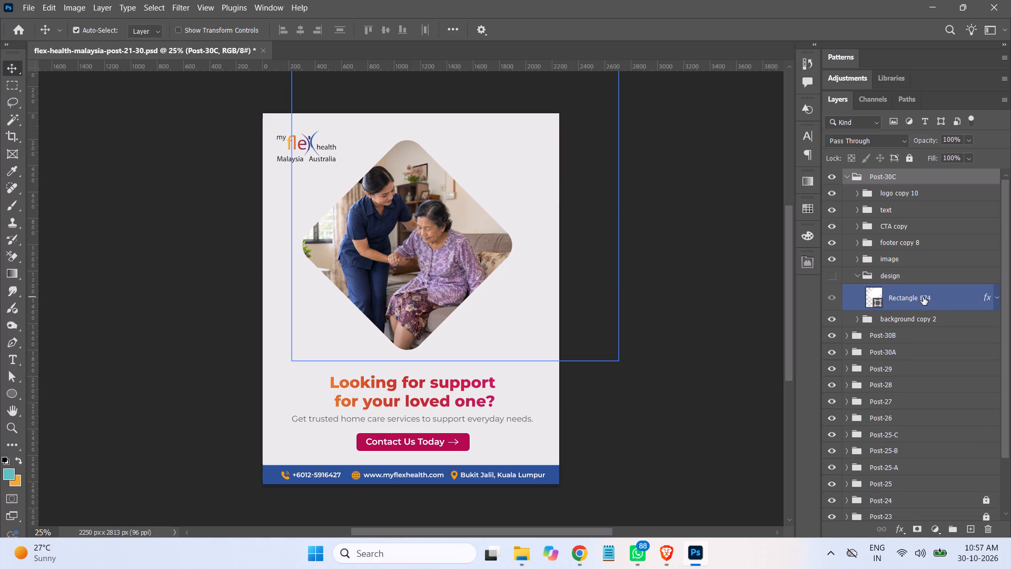
left_click_drag(930, 300, 989, 531)
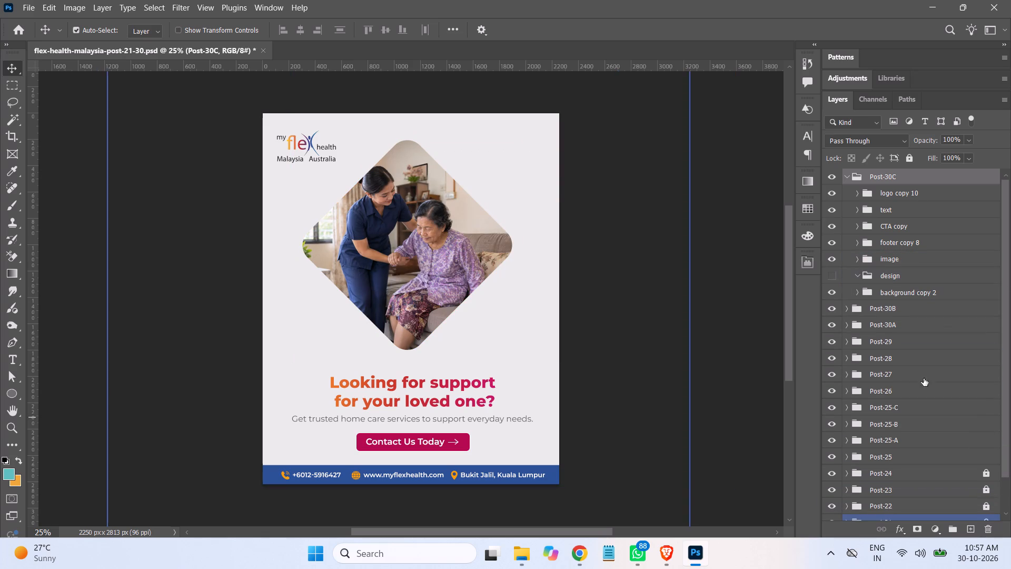
left_click(827, 278)
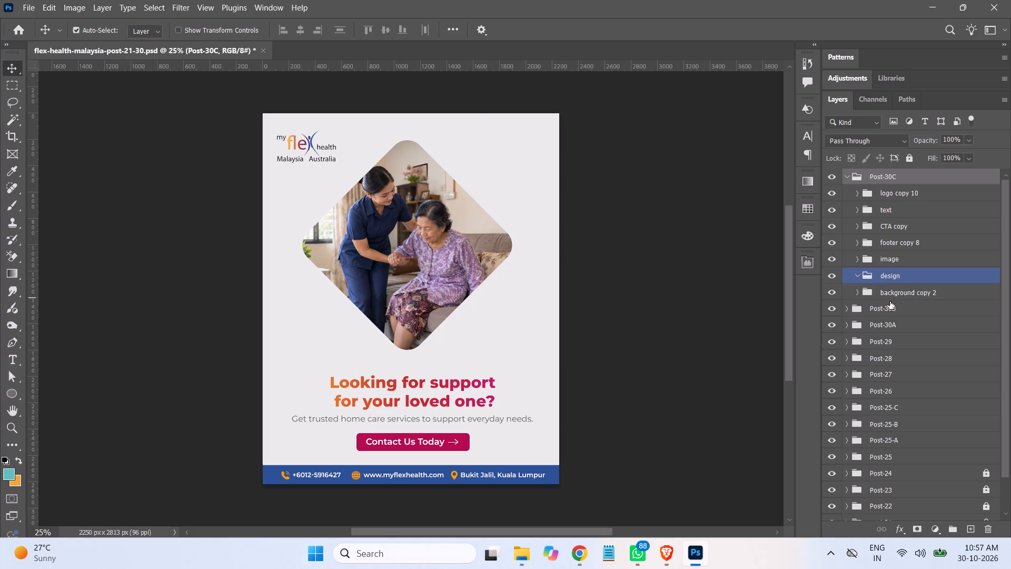
Delete the Rectangle 874 copy clipping shape and the old ChatGPT caregiver photo from Post-30C's image group.
left_click(858, 259)
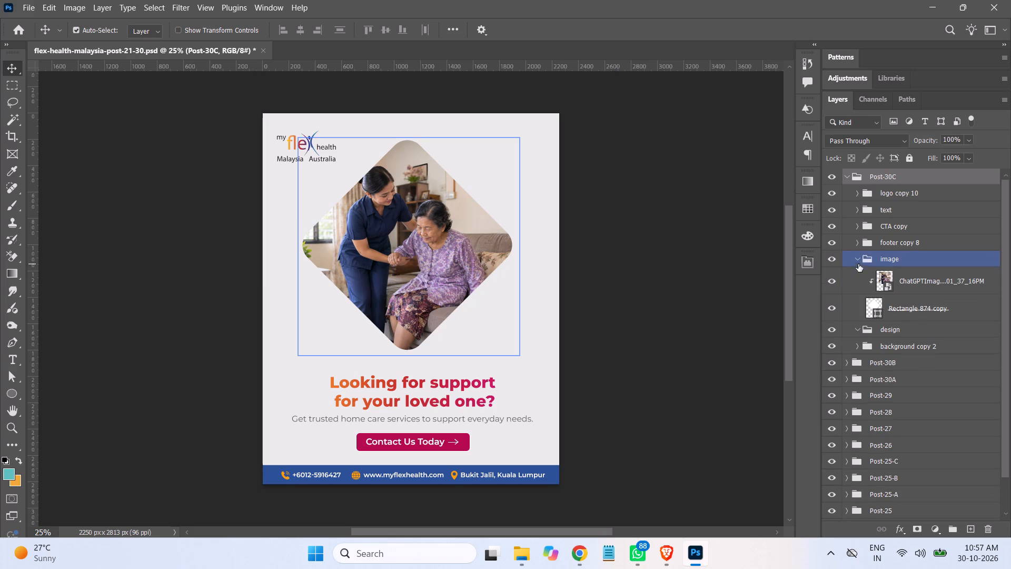
left_click(913, 309)
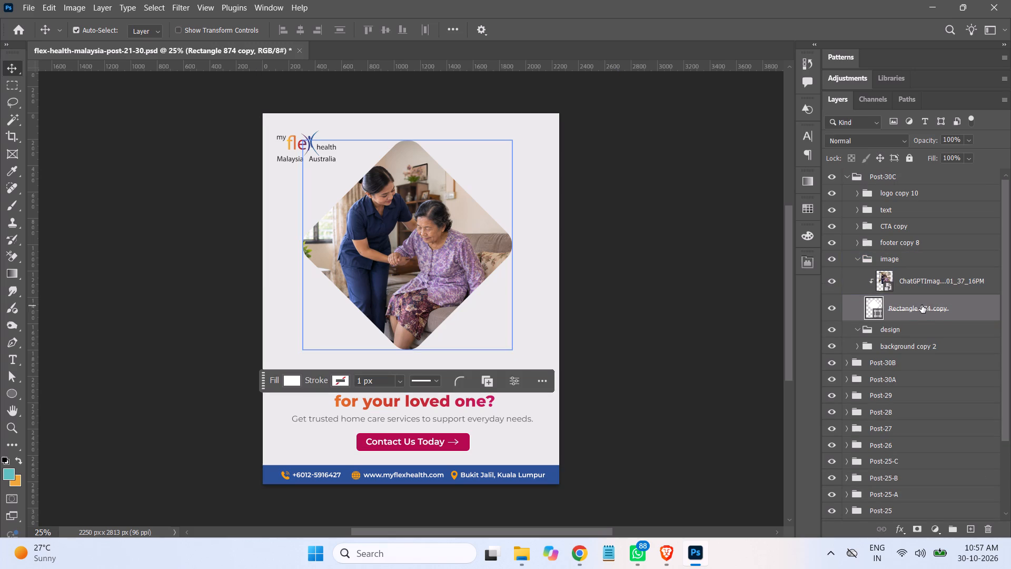
left_click_drag(921, 305, 988, 529)
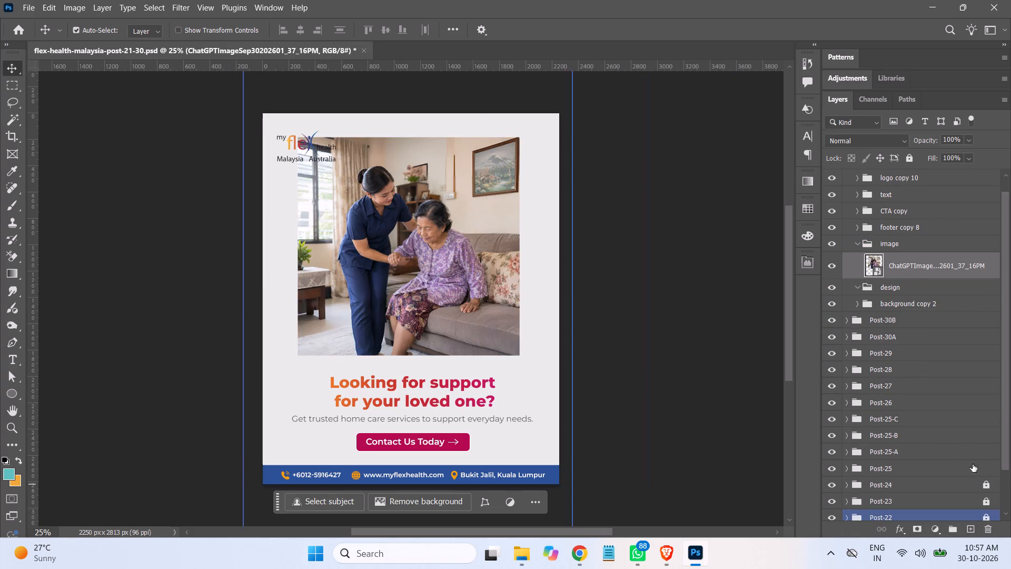
left_click(920, 269)
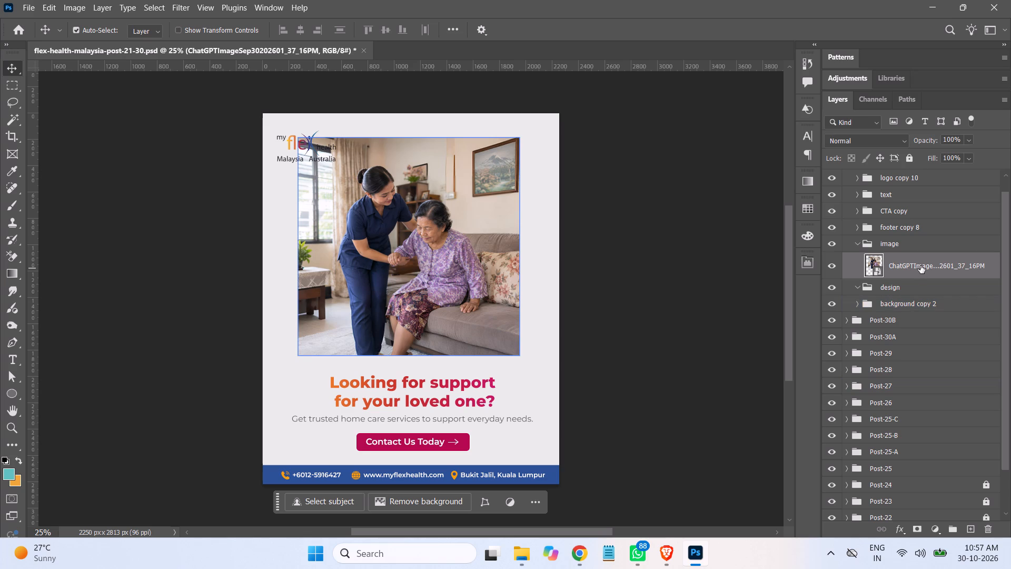
left_click_drag(920, 266, 990, 529)
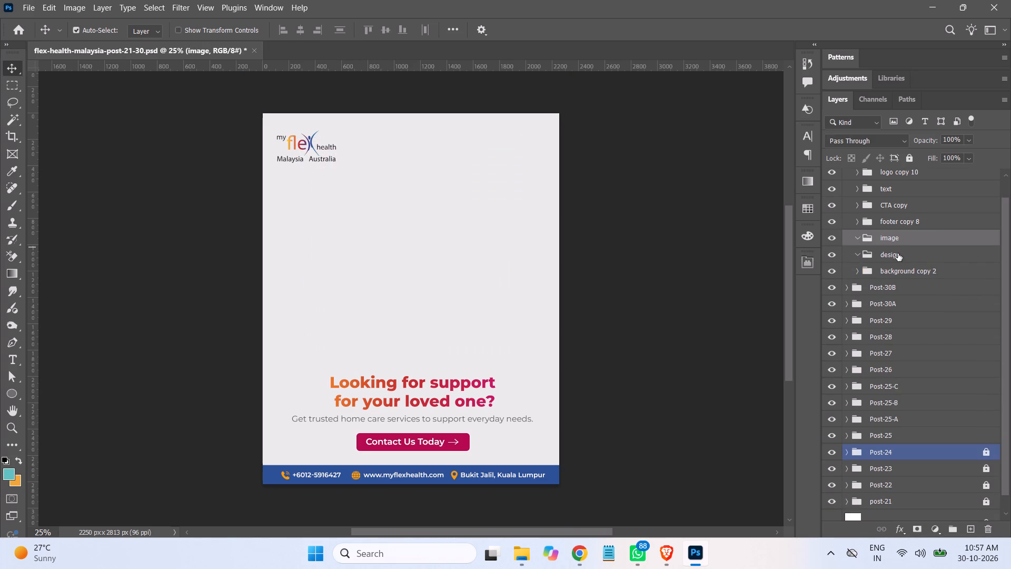
Place the upscaled Gemini nurse-and-patient PNG from the Health Services folder onto the Post-30C canvas in Photoshop.
left_click(524, 553)
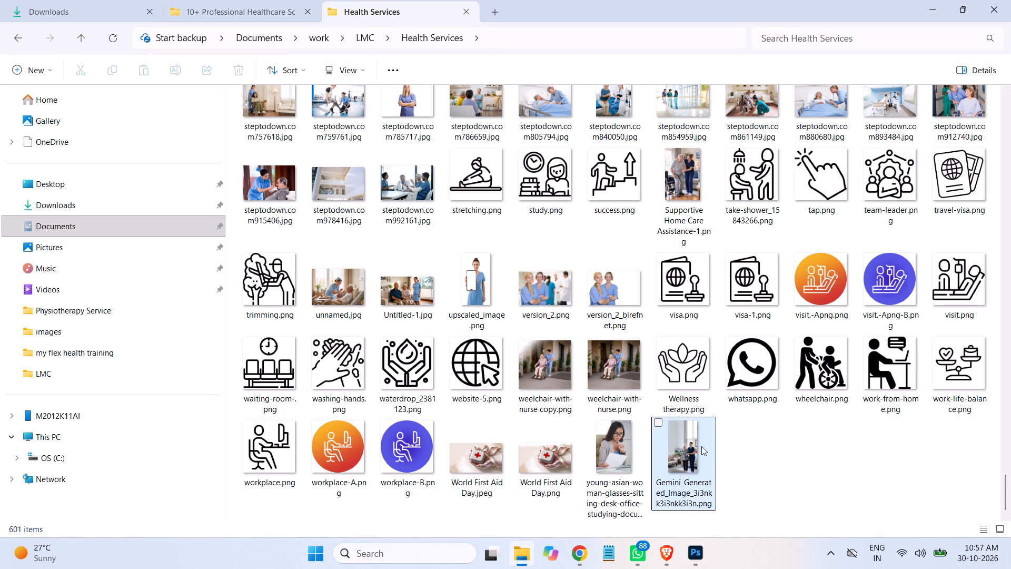
left_click(746, 453)
left_click_drag(691, 461, 696, 557)
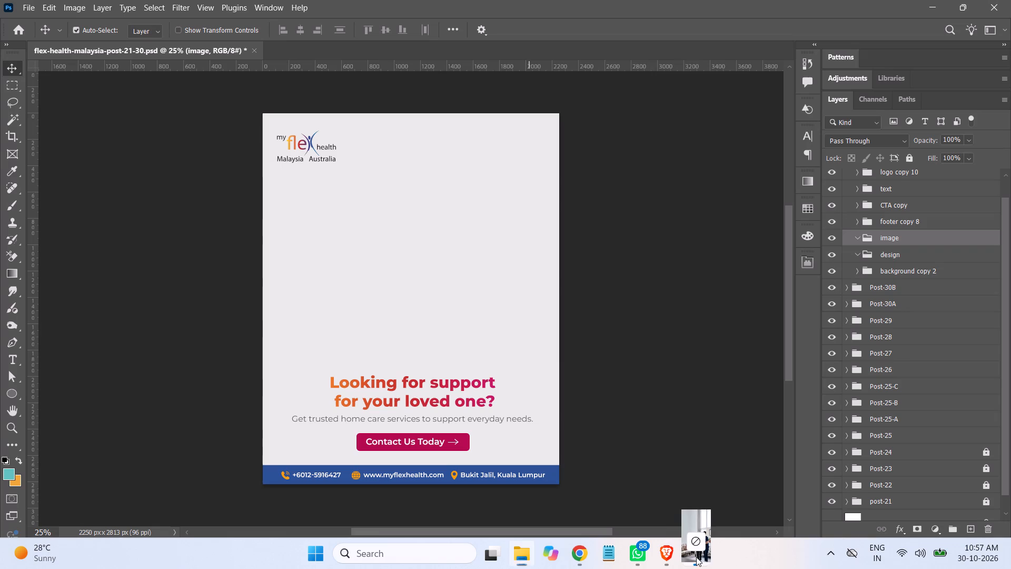
left_click_drag(696, 557, 485, 326)
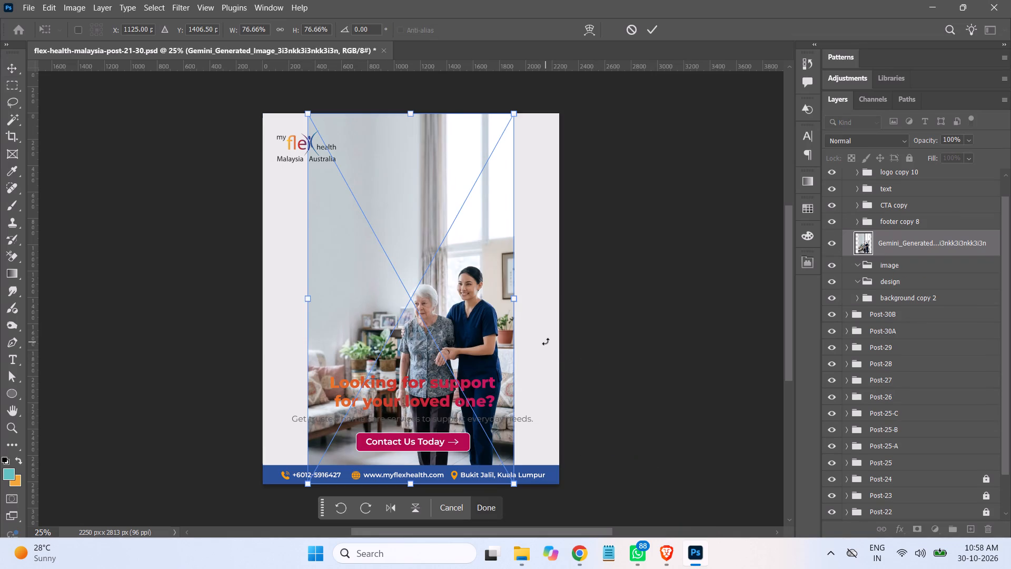
Enlarge the placed Gemini photo to about 137% and position its centre at about X 998, Y 948 px, covering the post.
left_click_drag(459, 325, 501, 322)
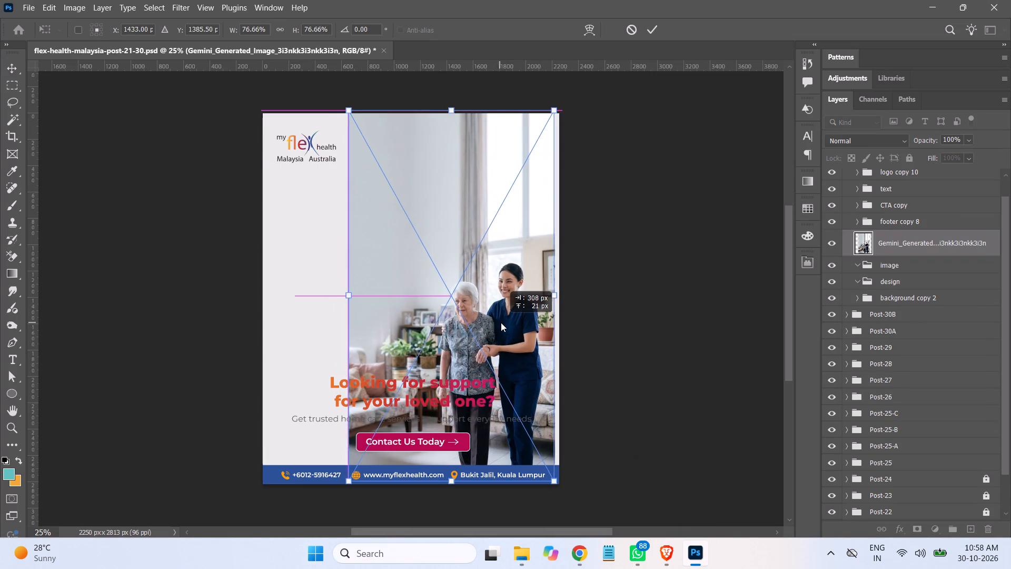
left_click_drag(501, 322, 504, 323)
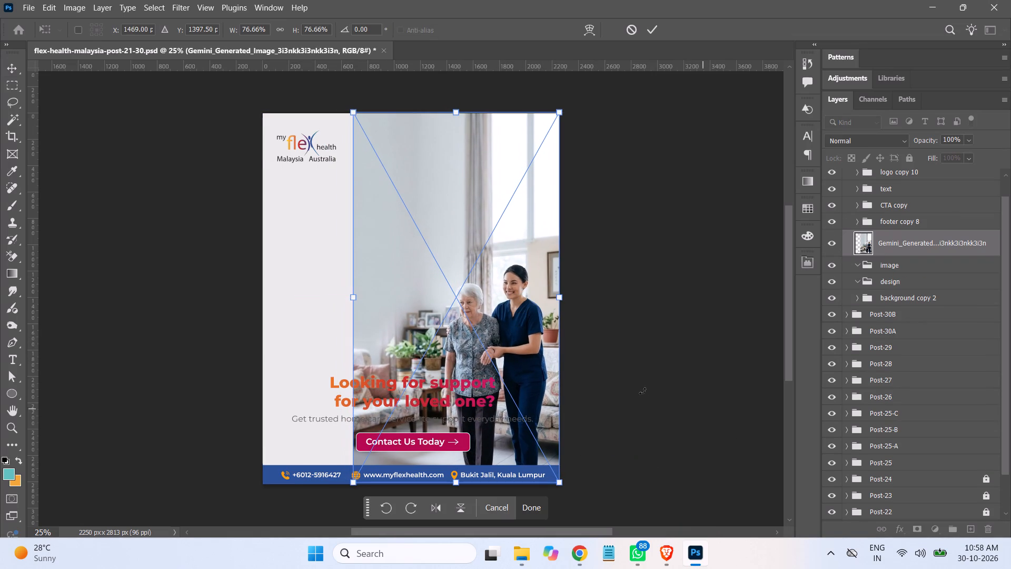
left_click_drag(353, 115, 279, 108, "shift")
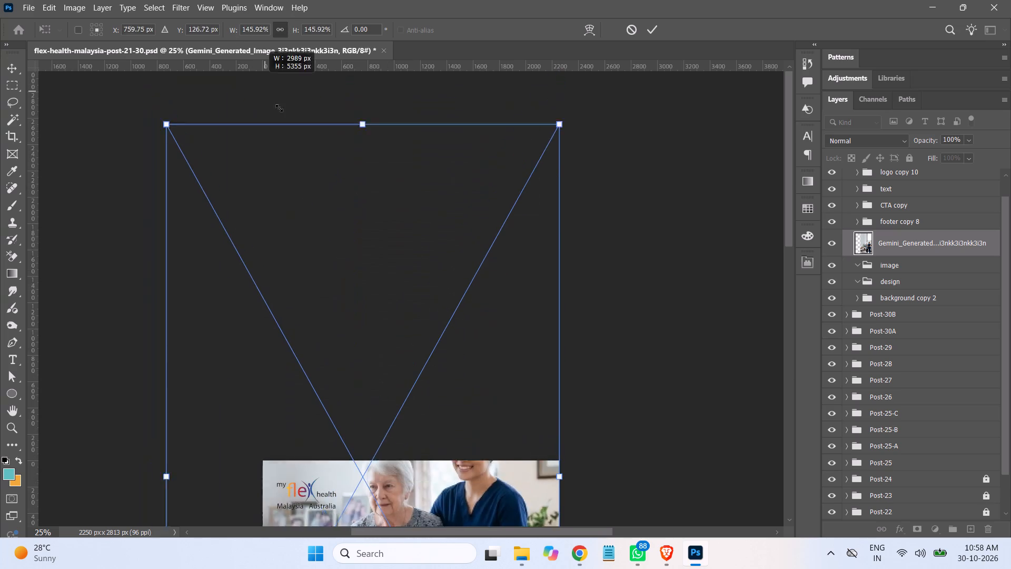
left_click_drag(279, 108, 288, 116, "shift")
scroll(651, 181, "down", 8, "shift")
scroll(655, 182, "up", 4)
scroll(654, 182, "down", 1)
scroll(653, 182, "up", 5)
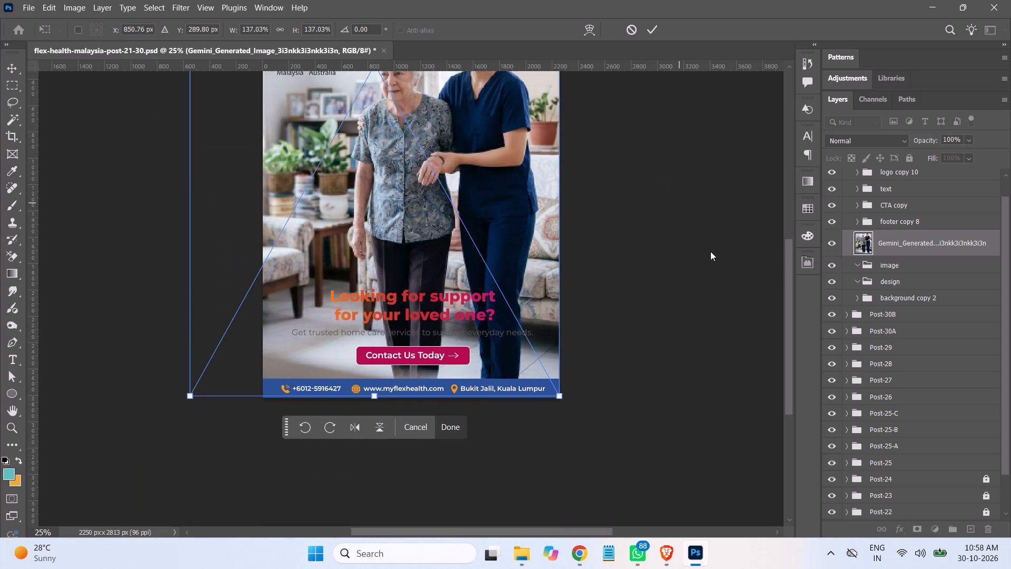
key("ctrl+minus")
key("ctrl+minus")
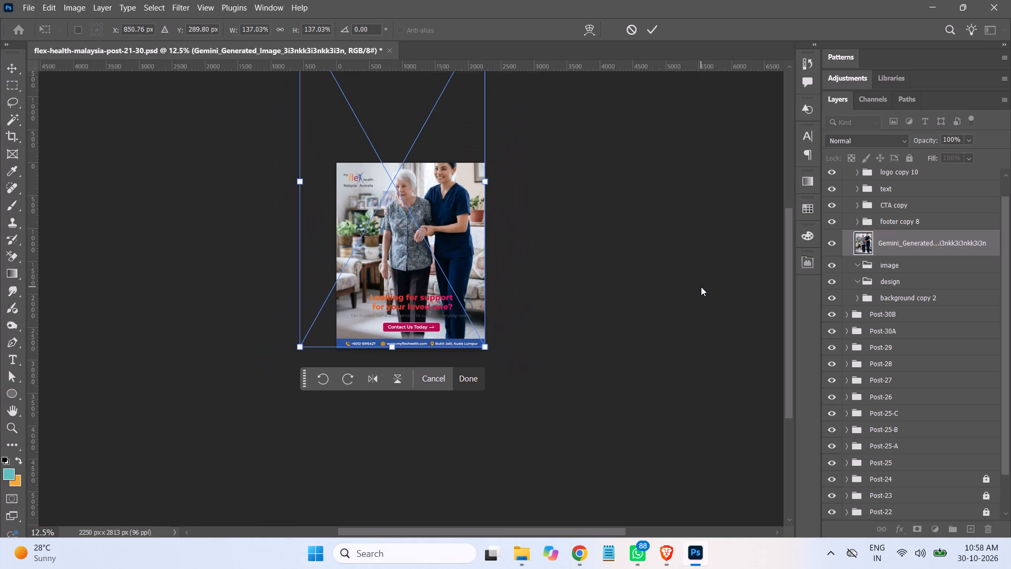
left_click_drag(455, 255, 469, 299)
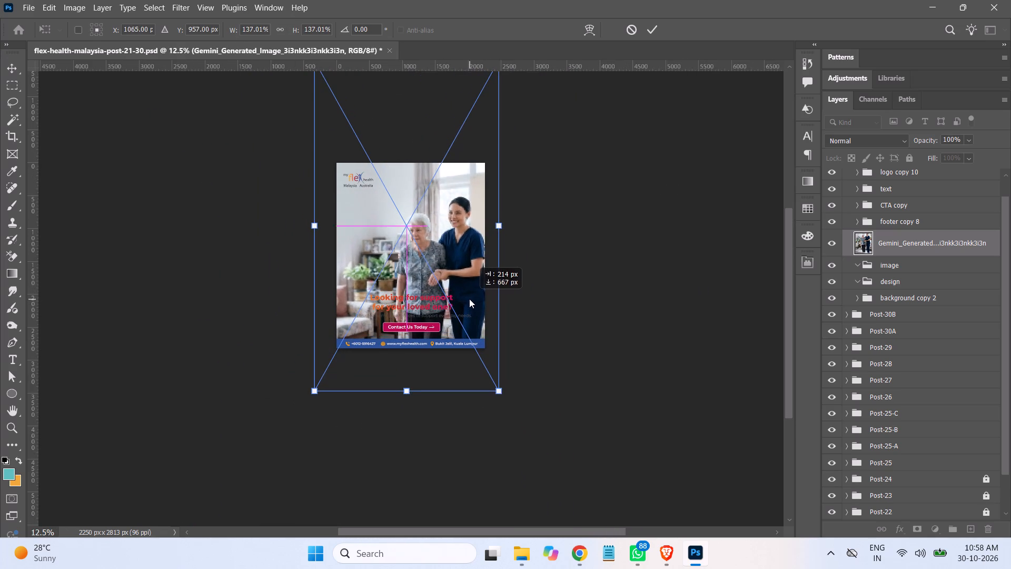
left_click_drag(469, 299, 468, 298)
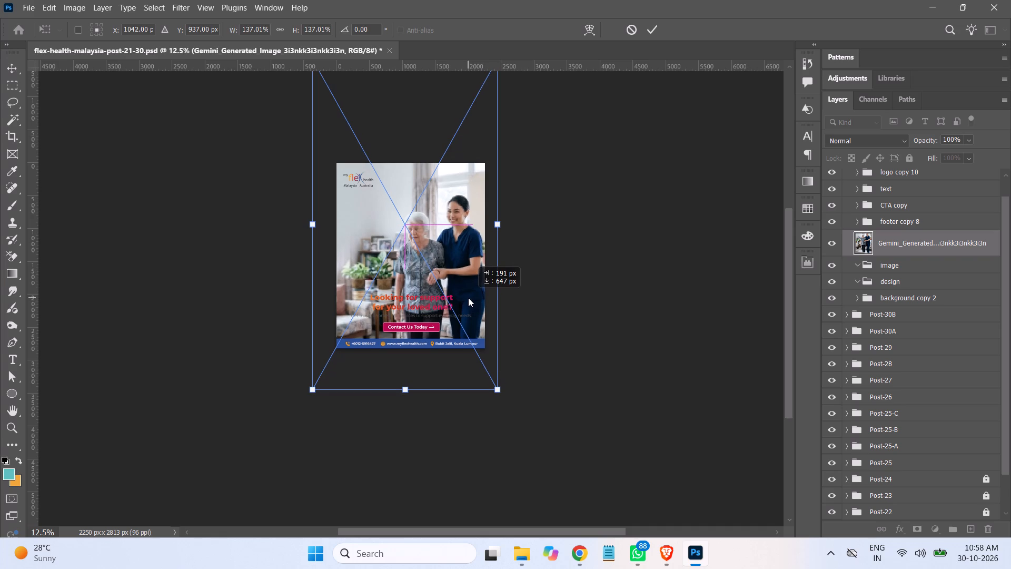
left_click_drag(468, 298, 465, 298)
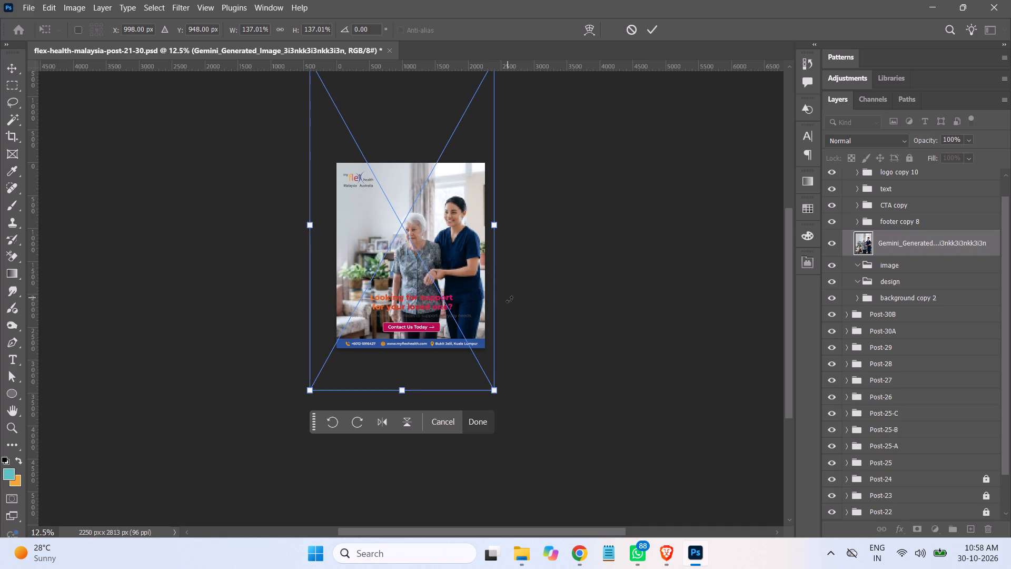
key("Return")
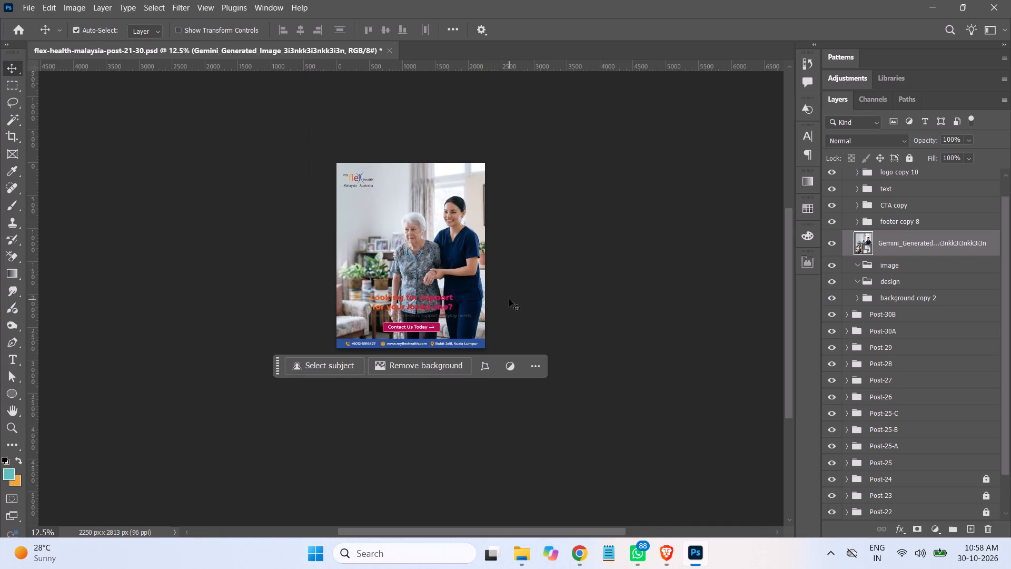
Move the Gemini photo layer into Post-30C's image group.
key("ctrl+equal")
key("ctrl+equal")
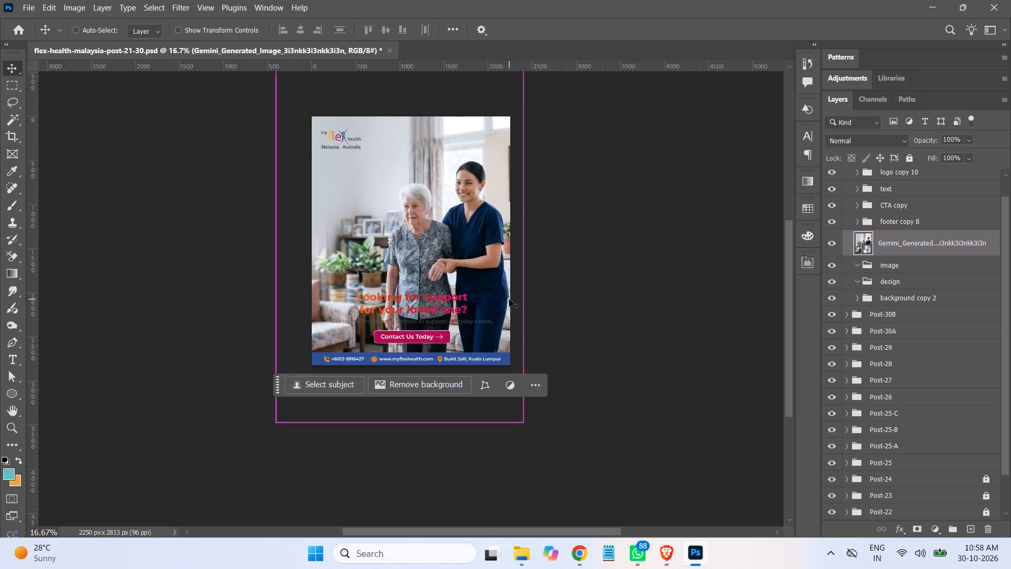
scroll(678, 260, "up", 2)
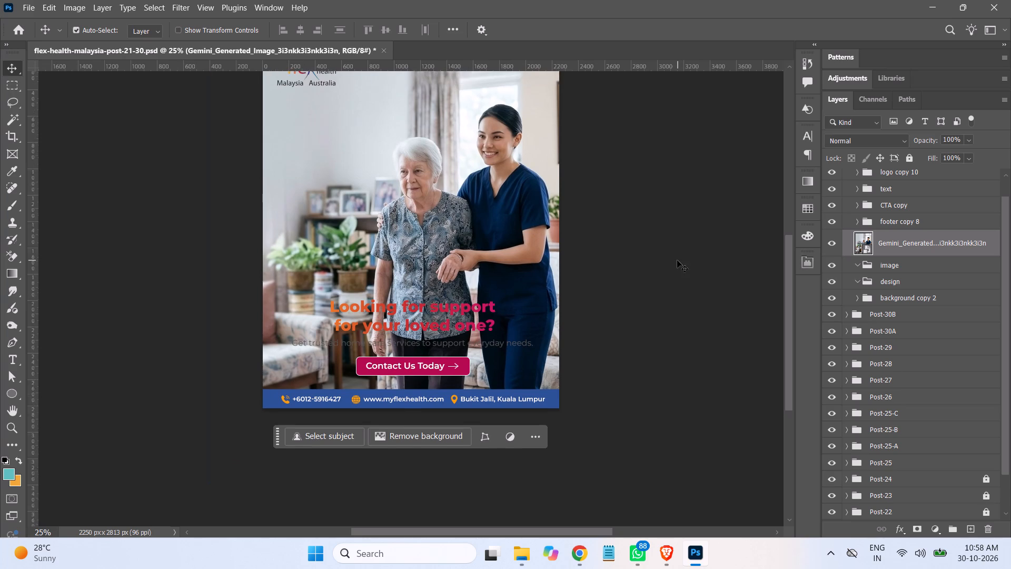
scroll(677, 260, "up", 7)
scroll(683, 263, "down", 1)
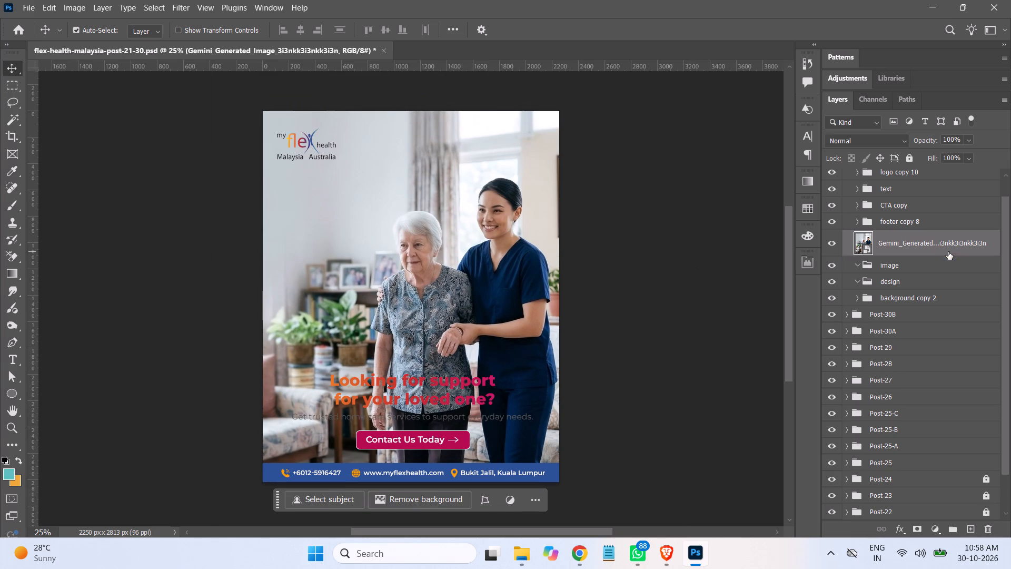
left_click_drag(933, 245, 928, 266)
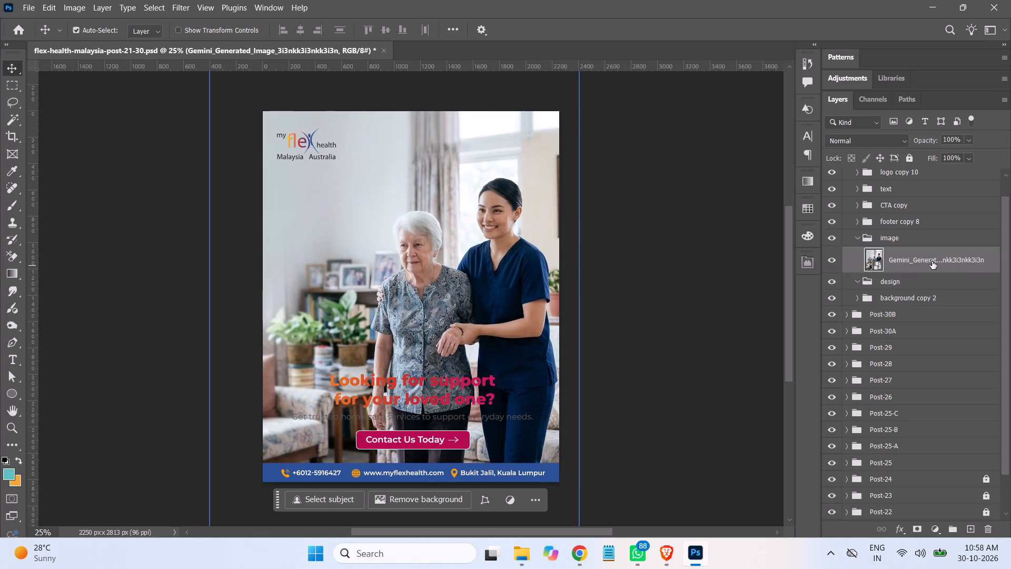
Scale the Gemini photo down to about 119.6%, centred at about X 1176, Y 1267 px, and collapse Post-30C's image group.
key("ctrl+t")
scroll(699, 321, "up", 6)
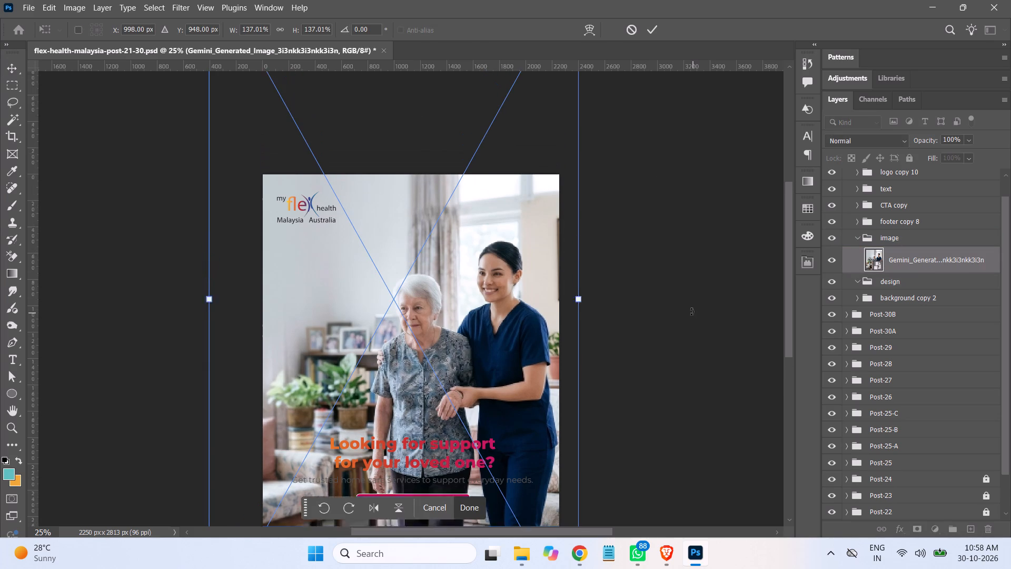
scroll(691, 311, "up", 1)
scroll(639, 248, "up", 4)
scroll(637, 249, "down", 1)
scroll(636, 248, "up", 8)
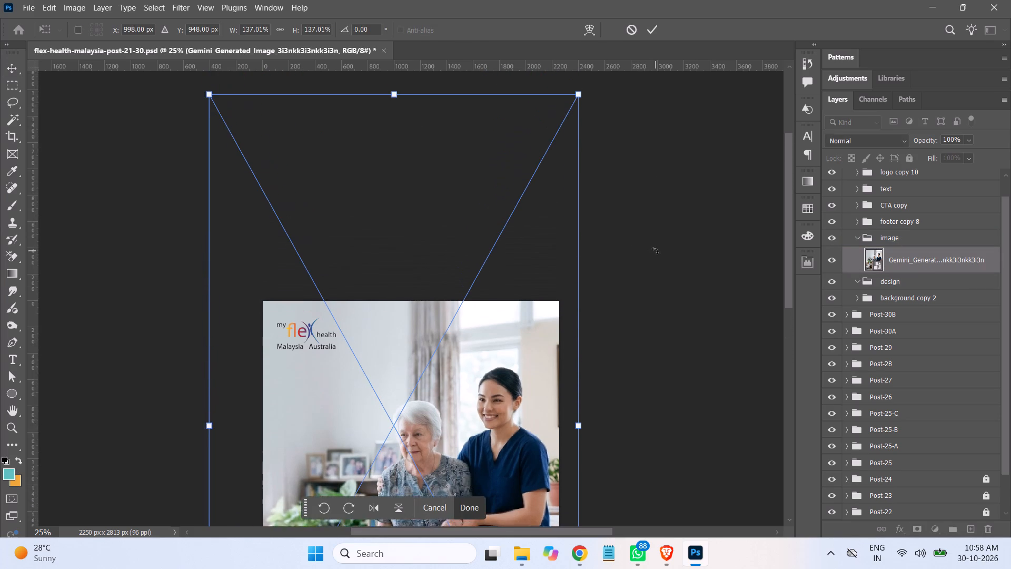
scroll(655, 251, "up", 2)
left_click_drag(207, 114, 246, 184, "shift")
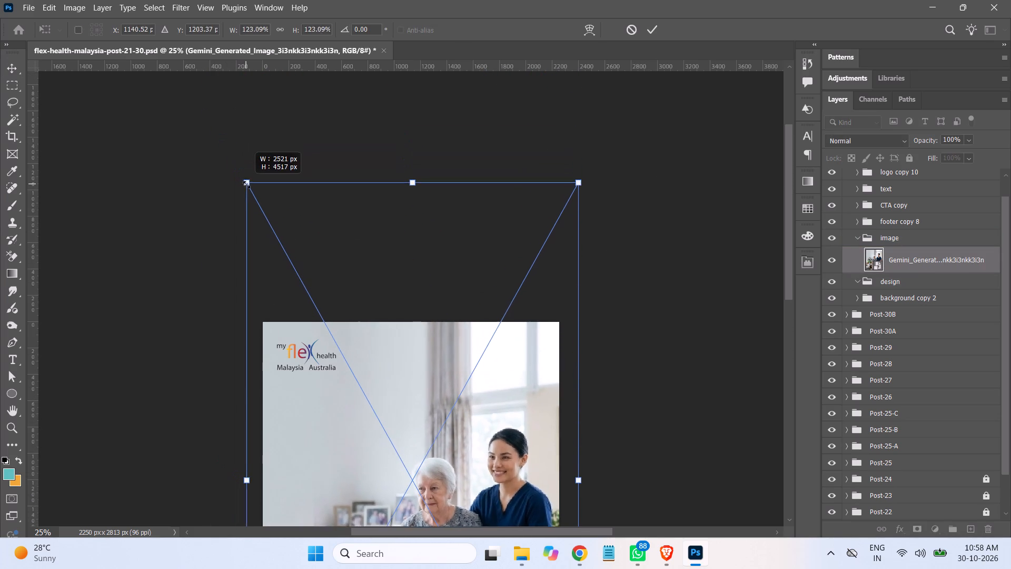
left_click_drag(246, 184, 254, 198, "shift")
scroll(812, 276, "down", 2)
scroll(777, 261, "up", 1)
scroll(775, 260, "down", 2)
scroll(764, 256, "up", 1)
scroll(763, 256, "down", 2)
scroll(742, 252, "up", 1)
scroll(727, 251, "down", 2)
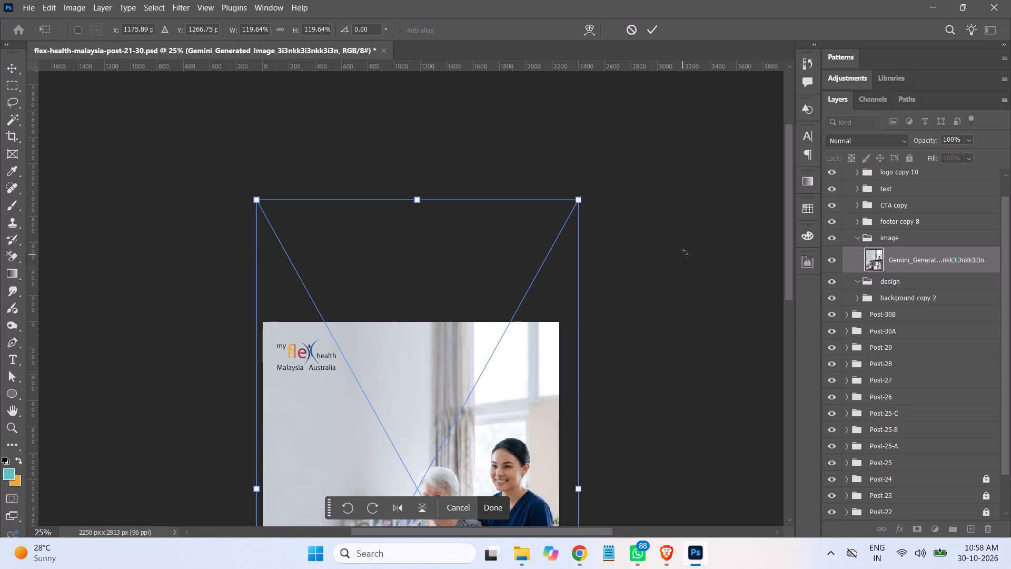
scroll(690, 252, "down", 3)
scroll(679, 255, "up", 5)
scroll(679, 256, "down", 7)
scroll(690, 256, "up", 1)
scroll(690, 256, "down", 6)
scroll(687, 256, "up", 1)
scroll(687, 256, "down", 3)
scroll(716, 187, "down", 12)
scroll(716, 211, "up", 1)
scroll(715, 210, "down", 13)
scroll(713, 209, "up", 1)
scroll(713, 209, "down", 1)
left_click_drag(789, 221, 804, 311)
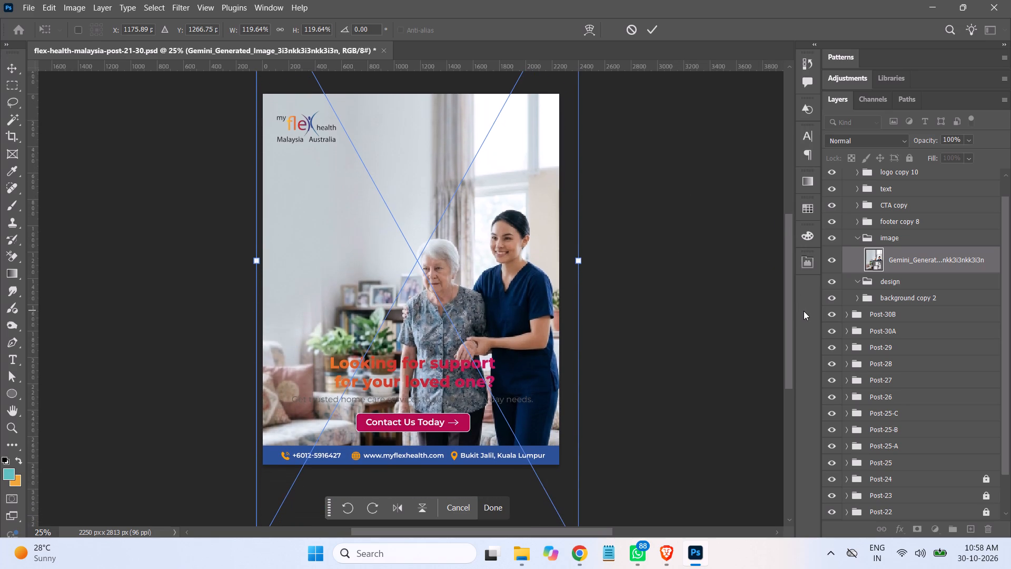
left_click_drag(804, 311, 798, 301)
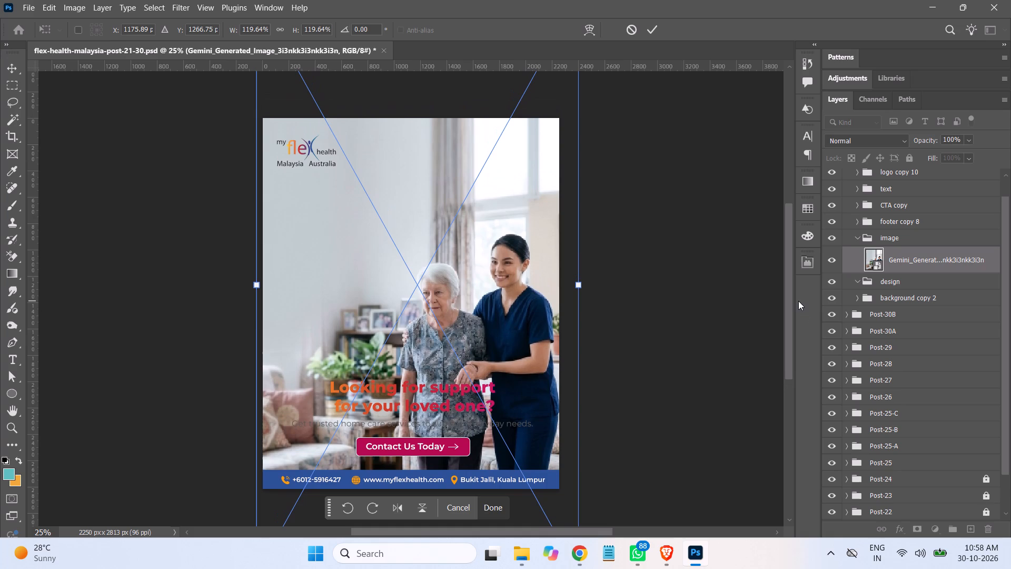
left_click_drag(798, 301, 797, 300)
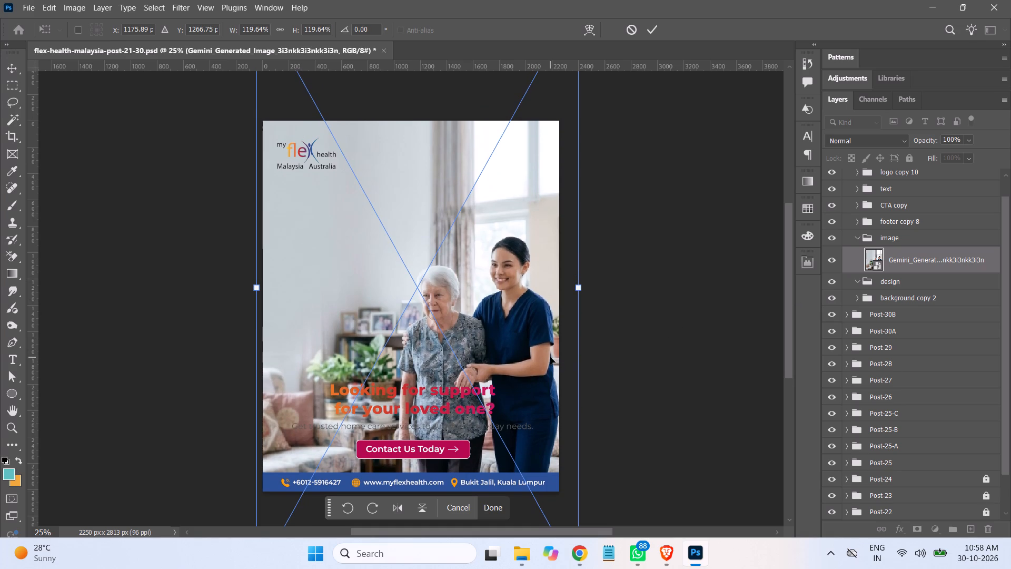
key("Return")
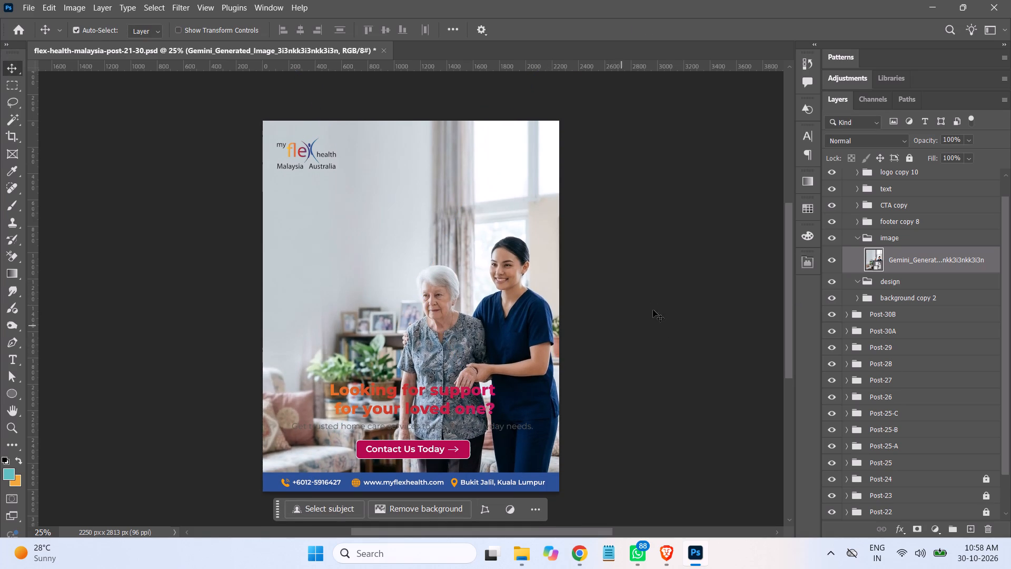
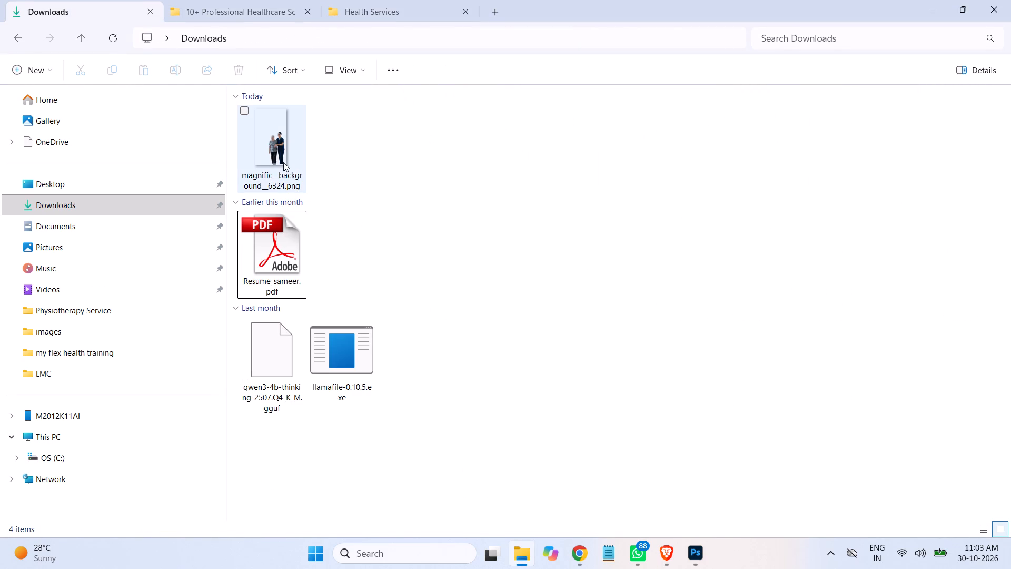
left_click(283, 162)
key("ctrl+x")
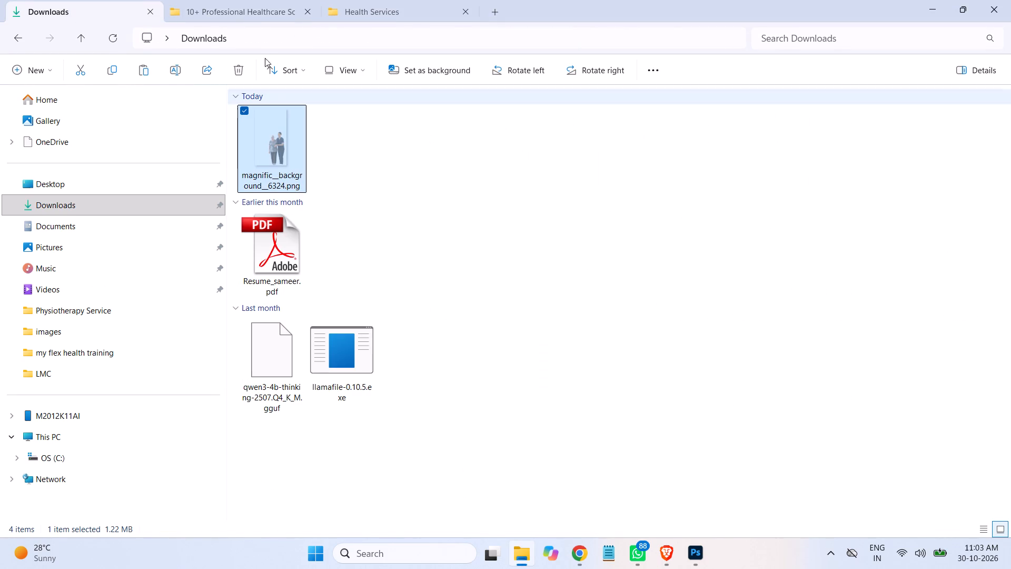
left_click(387, 9)
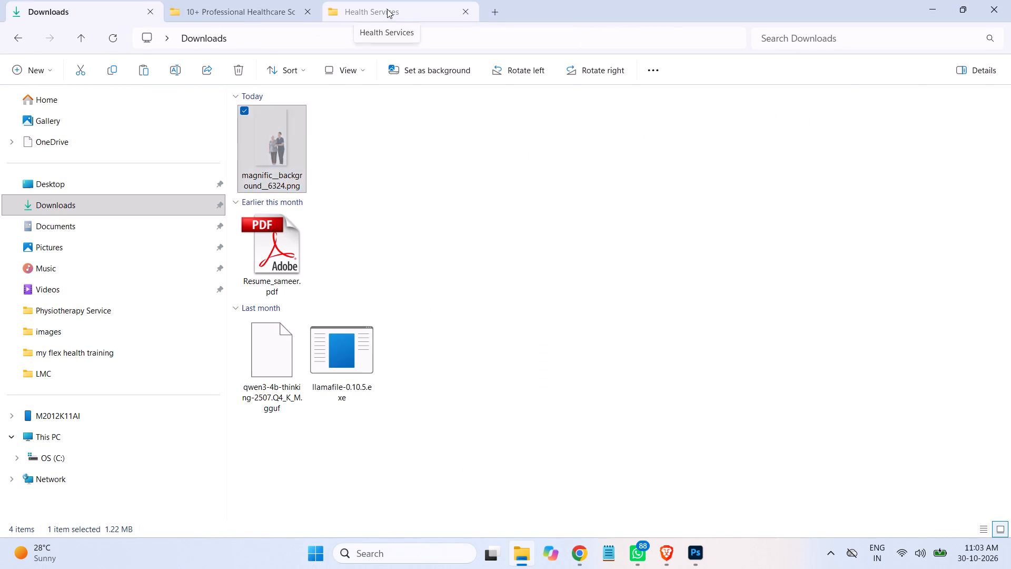
left_click(858, 484)
key("ctrl+v")
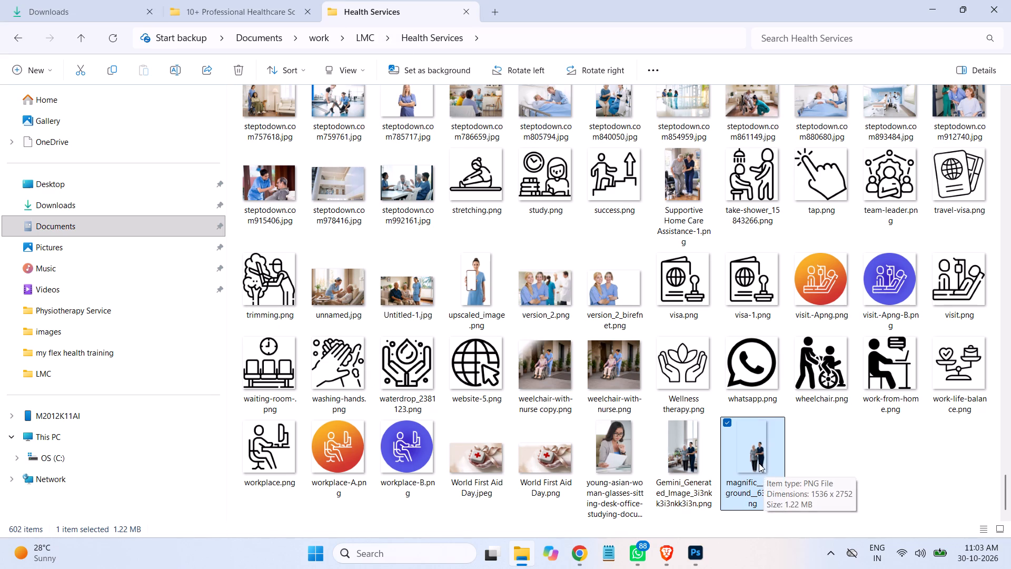
Open the magnific__background__6324.png cutout and the original Gemini-generated image as separate documents in Photoshop.
left_click_drag(758, 463, 696, 555)
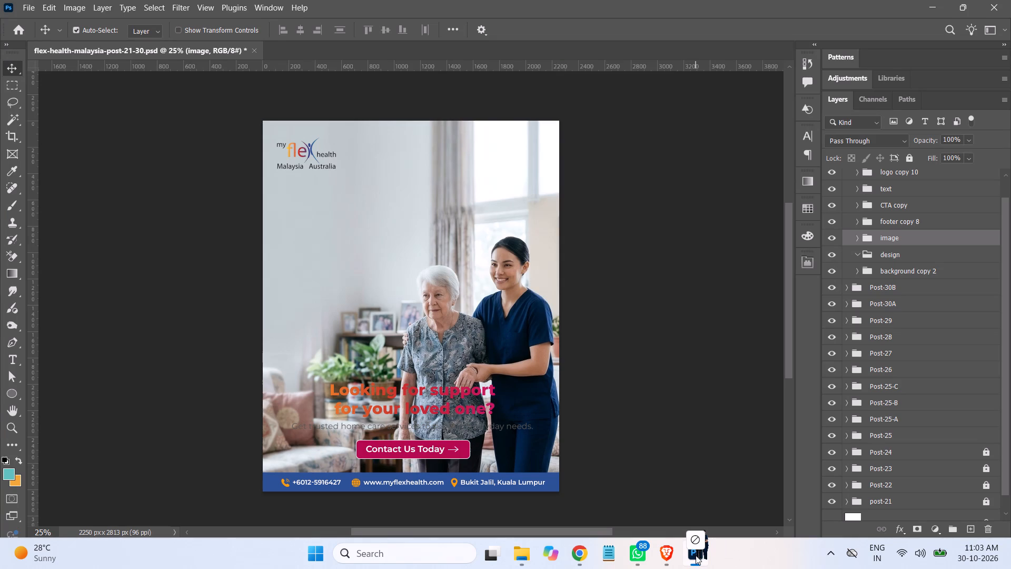
left_click_drag(696, 555, 388, 48)
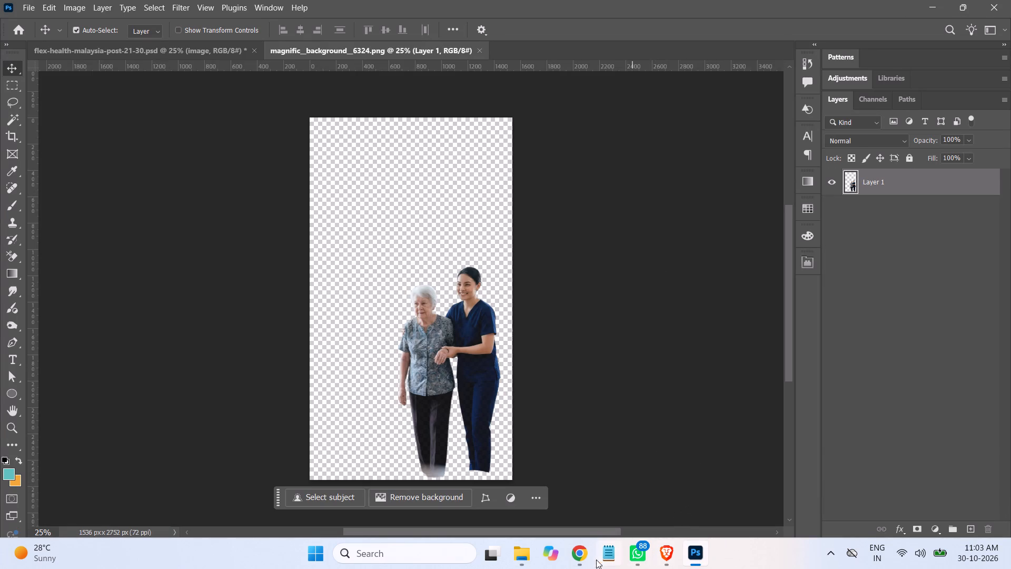
left_click(521, 553)
left_click_drag(684, 464, 716, 536)
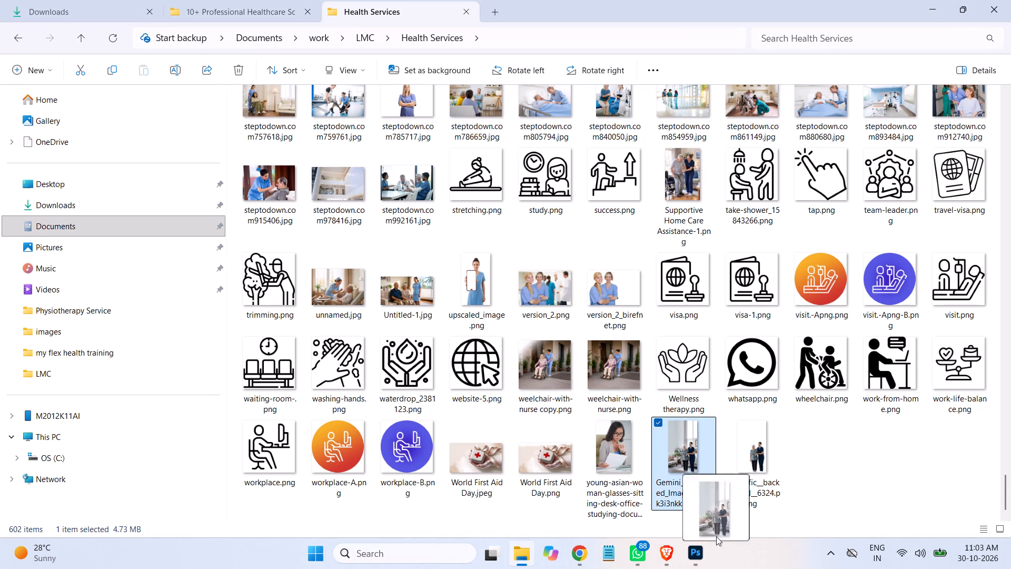
left_click_drag(716, 536, 561, 45)
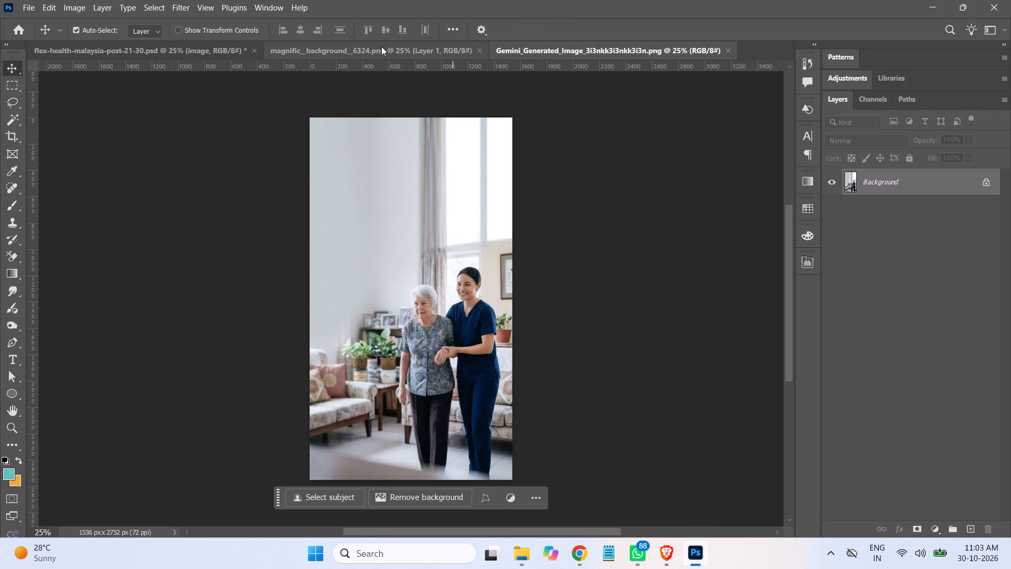
Convert the Gemini image's Background to a regular layer and copy it into the cutout document, aligned with the canvas.
left_click(381, 46)
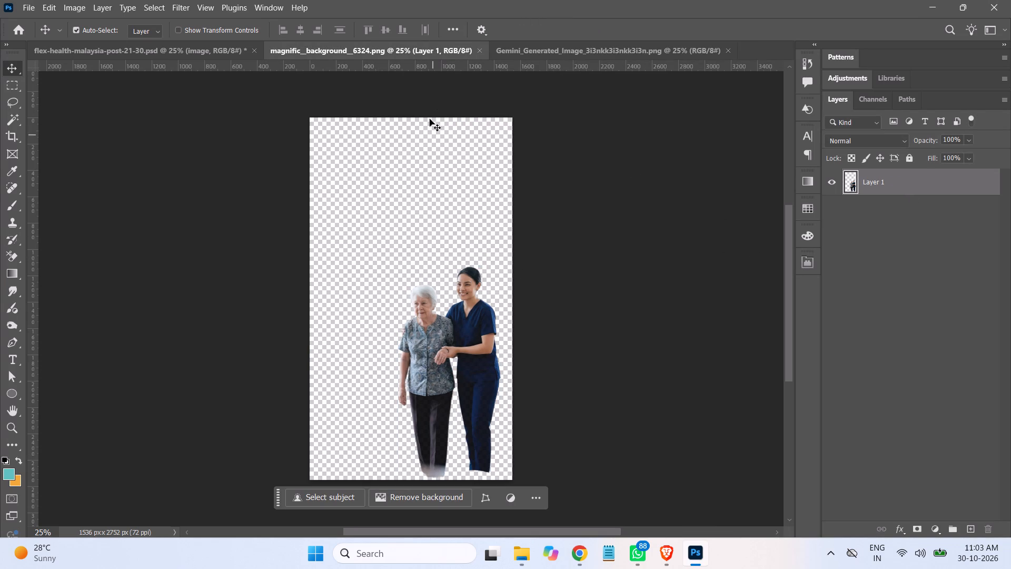
left_click(589, 52)
double_click(944, 185)
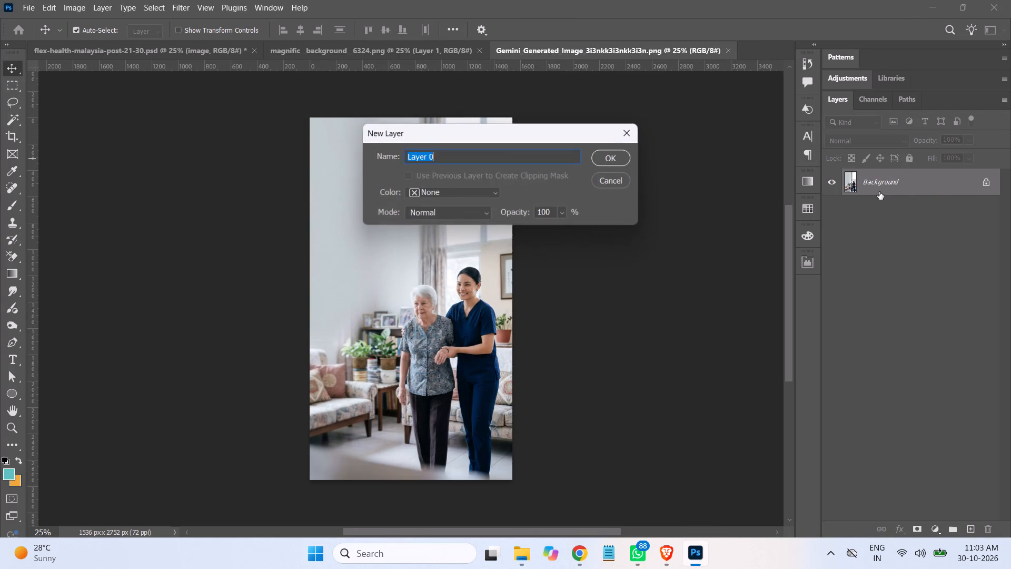
left_click(604, 156)
left_click_drag(464, 271, 420, 180)
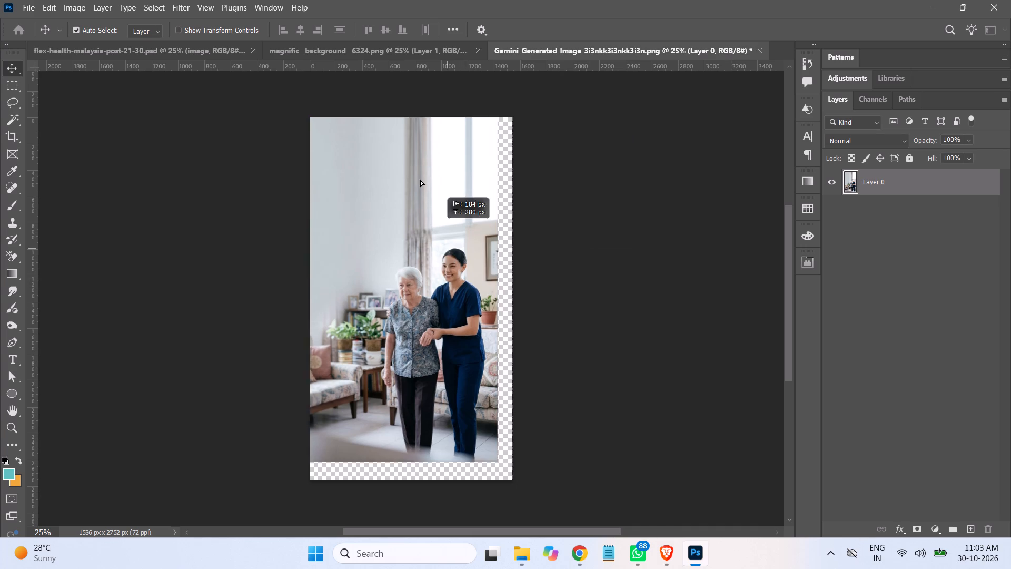
left_click_drag(420, 180, 430, 259)
left_click_drag(454, 281, 435, 326)
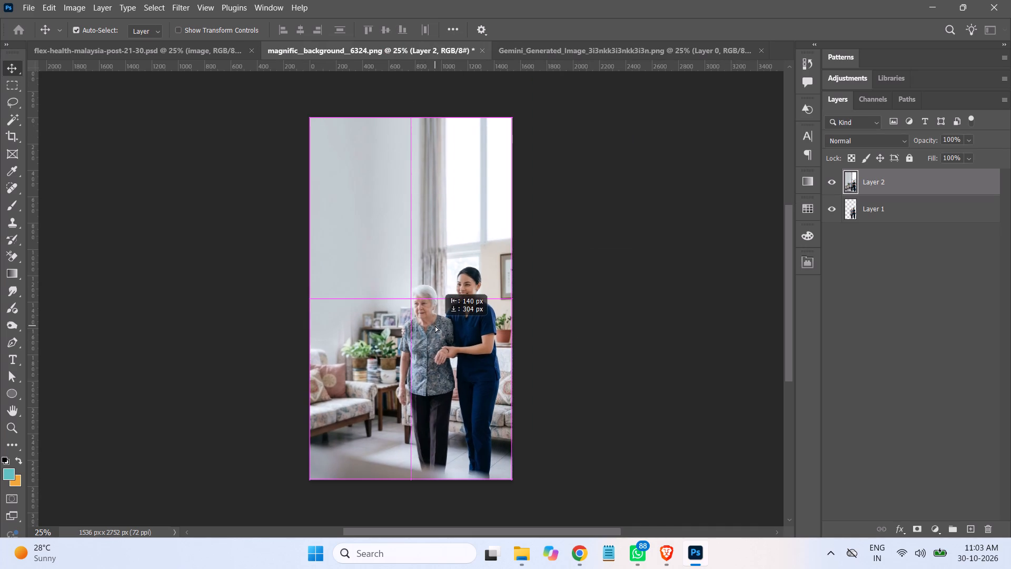
left_click_drag(435, 326, 435, 326)
Place the full-photo Layer 2 beneath the cutout Layer 1 in the layer order.
left_click_drag(918, 183, 909, 223)
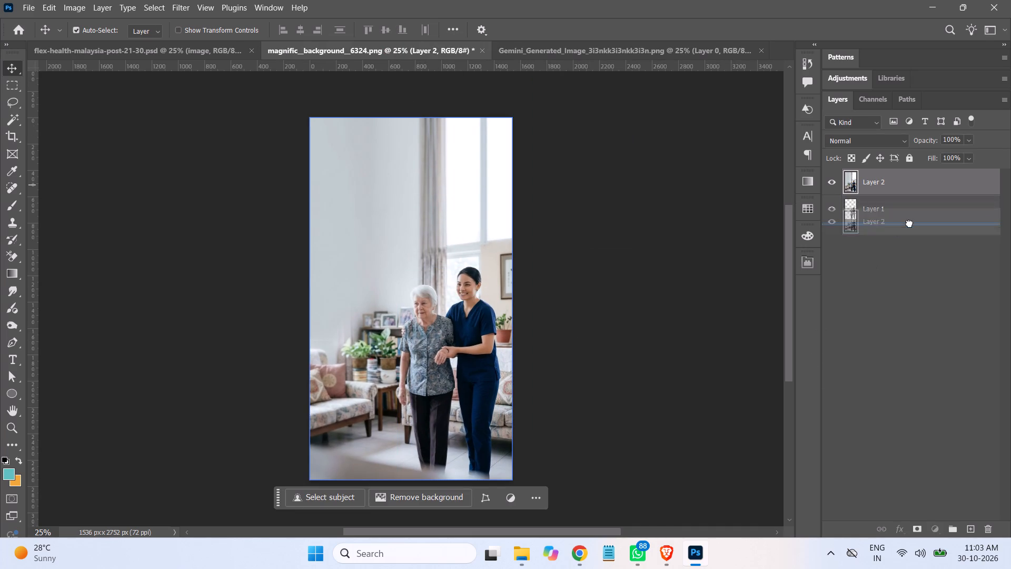
left_click_drag(909, 223, 909, 223)
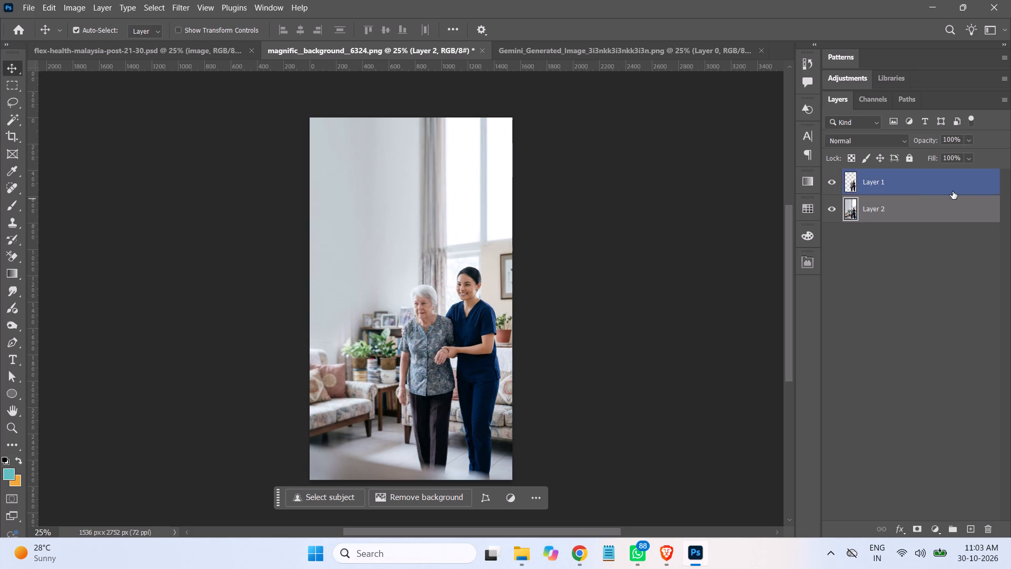
Close the Gemini-generated image document without saving its changes.
left_click(830, 181)
left_click(830, 181)
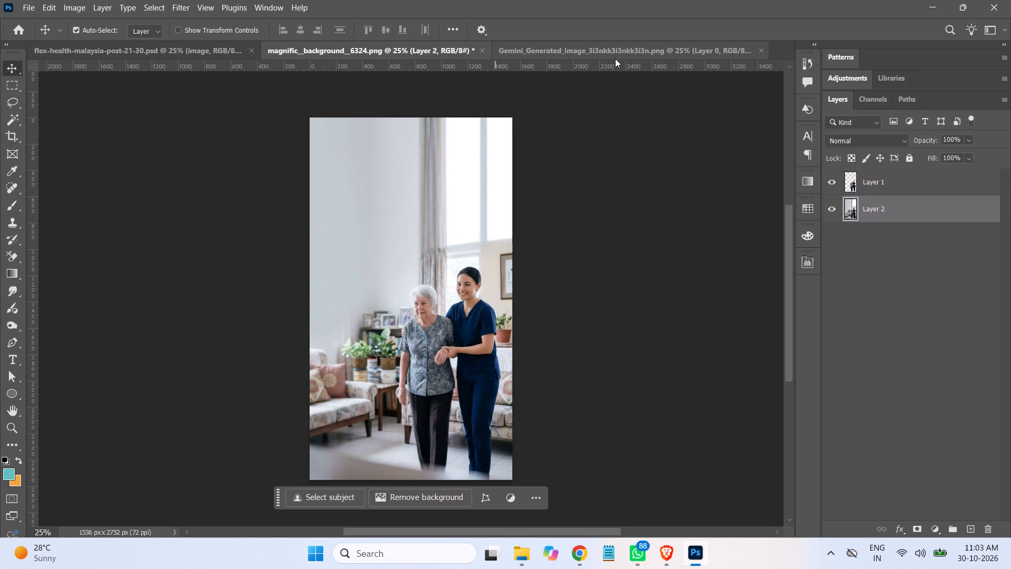
left_click(604, 52)
left_click(756, 52)
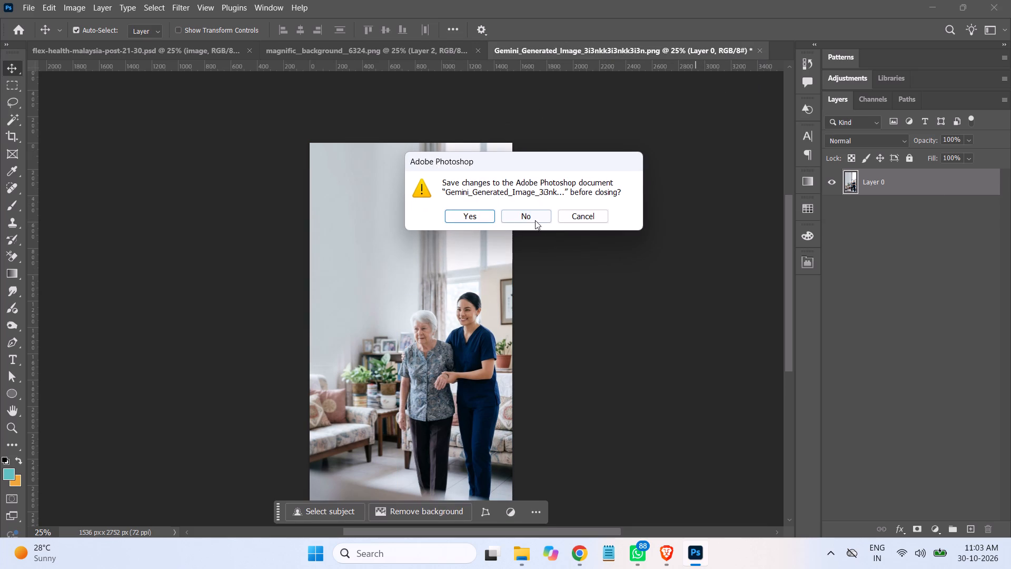
left_click(529, 217)
Replace the Gemini photo in Post-30C's image group with both the cutout Layer 1 and full-photo Layer 2 from the magnific document.
left_click(415, 54)
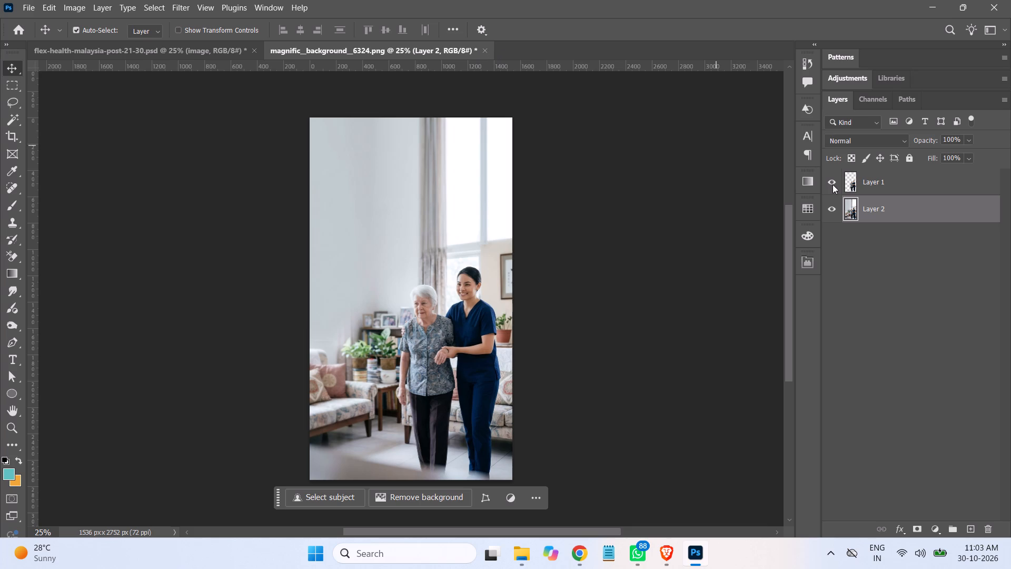
left_click(913, 182, "shift")
left_click(174, 49)
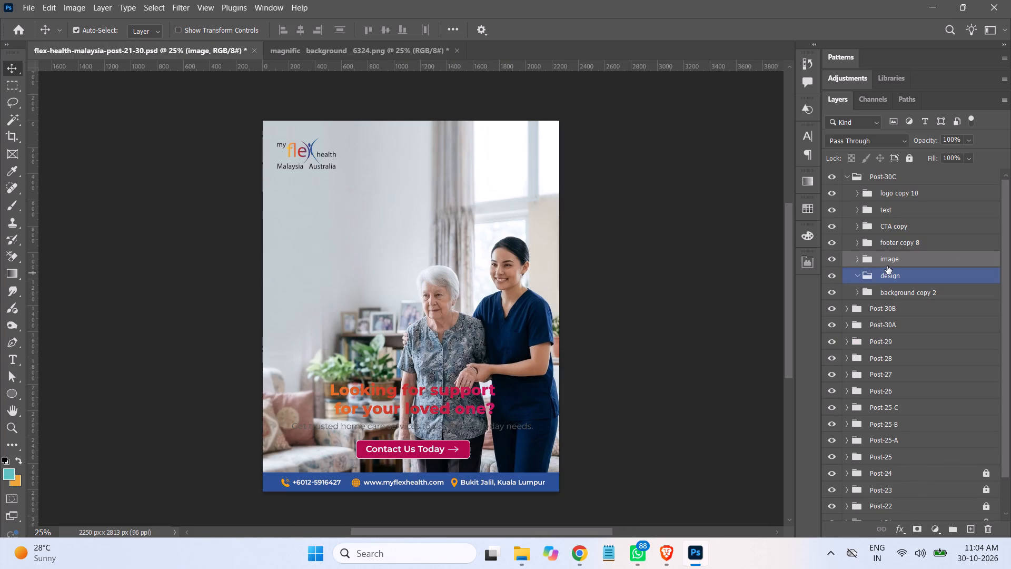
left_click(856, 276)
left_click(897, 261)
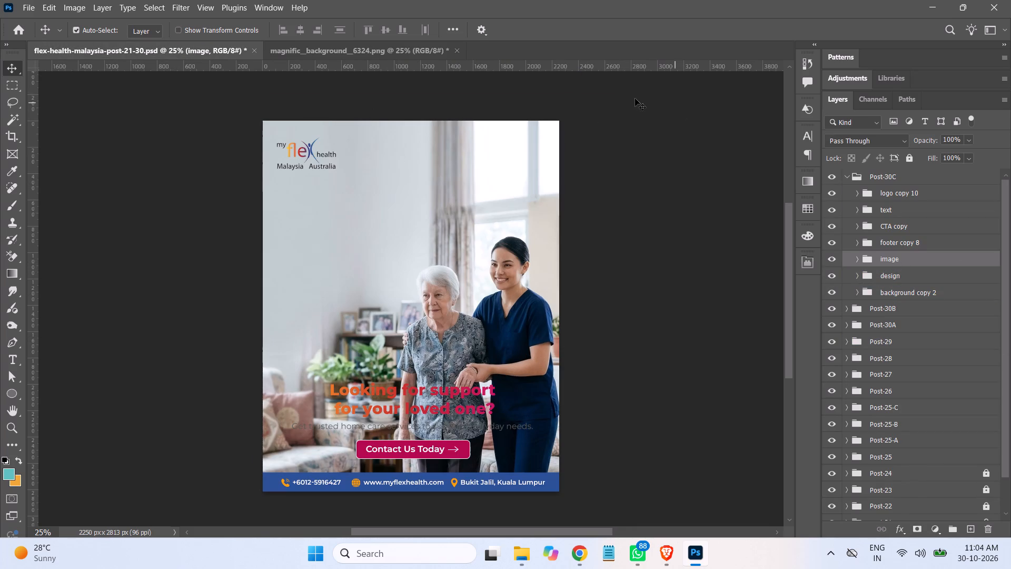
left_click(855, 261)
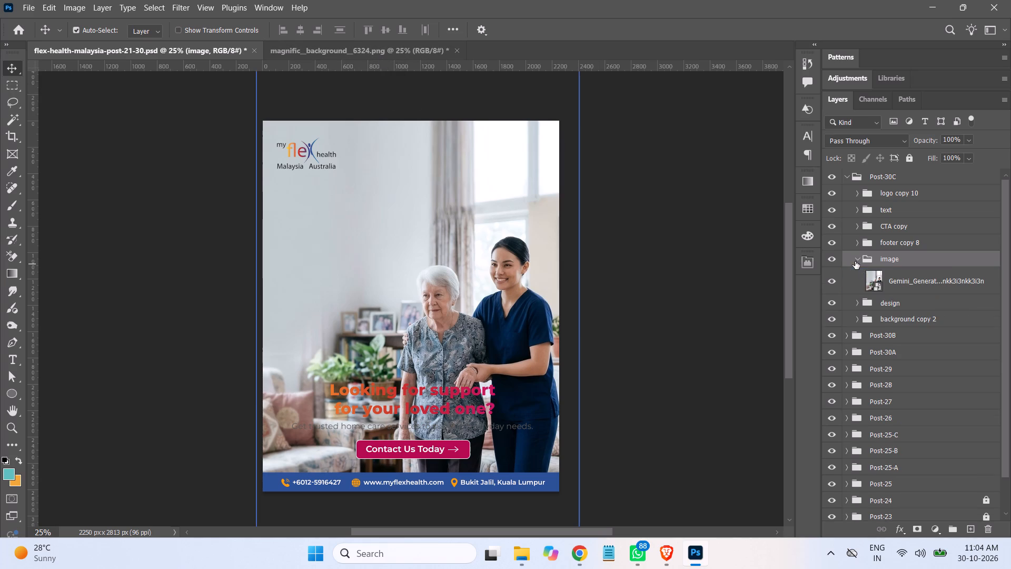
left_click_drag(959, 282, 994, 526)
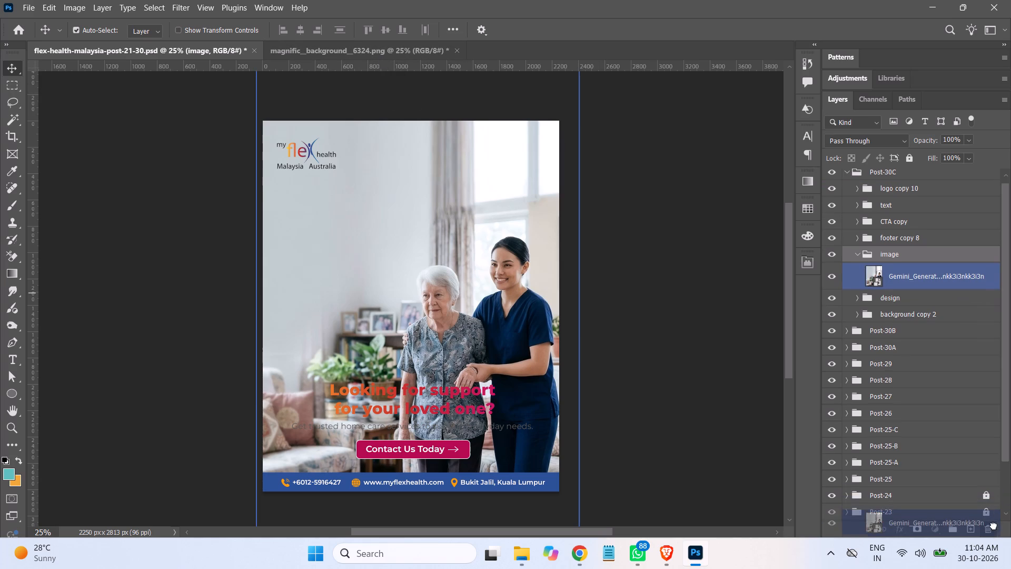
left_click_drag(994, 526, 991, 529)
left_click(359, 46)
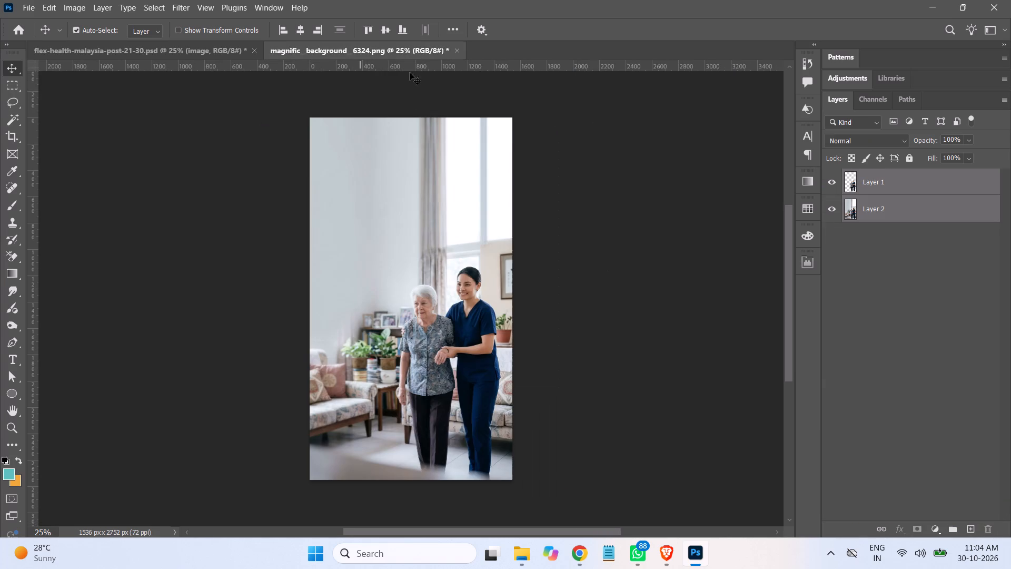
left_click_drag(900, 198, 171, 53)
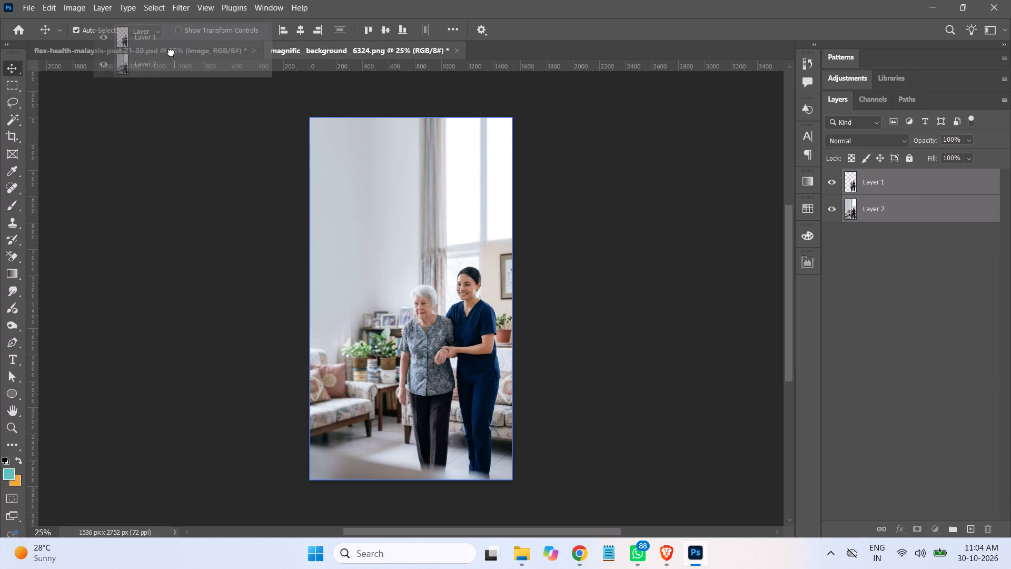
left_click_drag(171, 53, 405, 301)
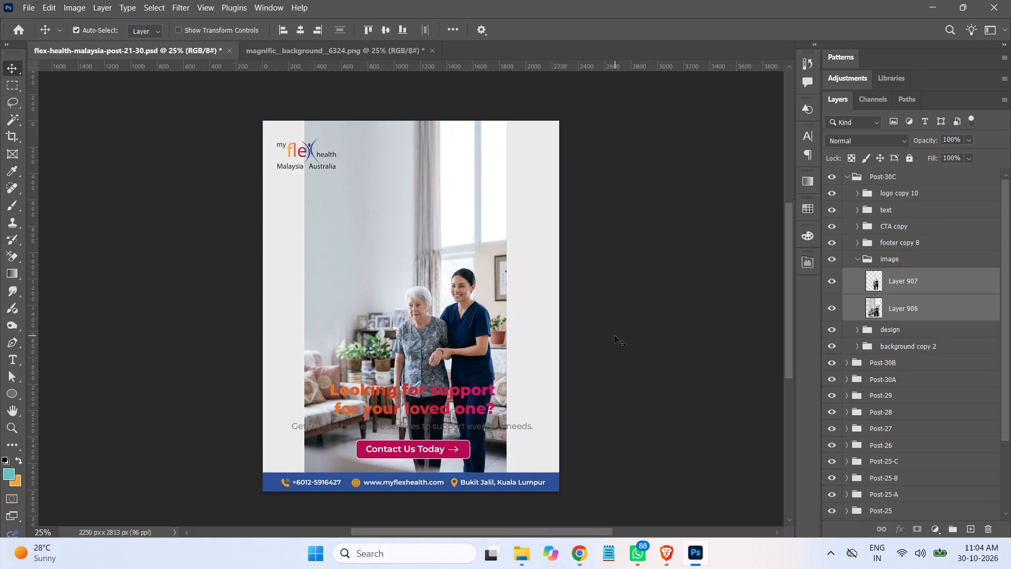
Scale the two new image layers together to about 162% and position them so the photo fills the post's canvas.
key("ctrl+minus")
key("ctrl+minus")
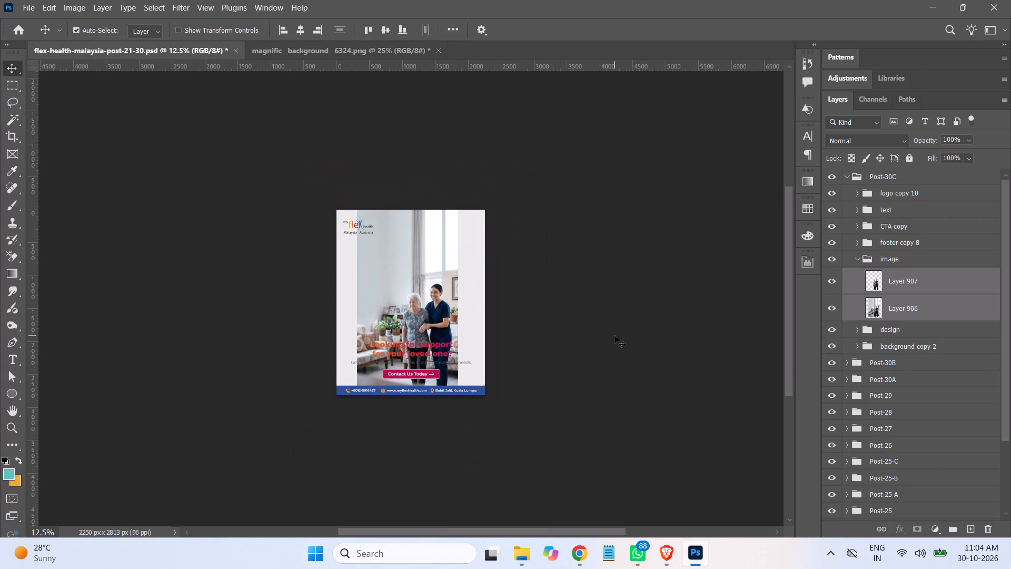
key("ctrl+t")
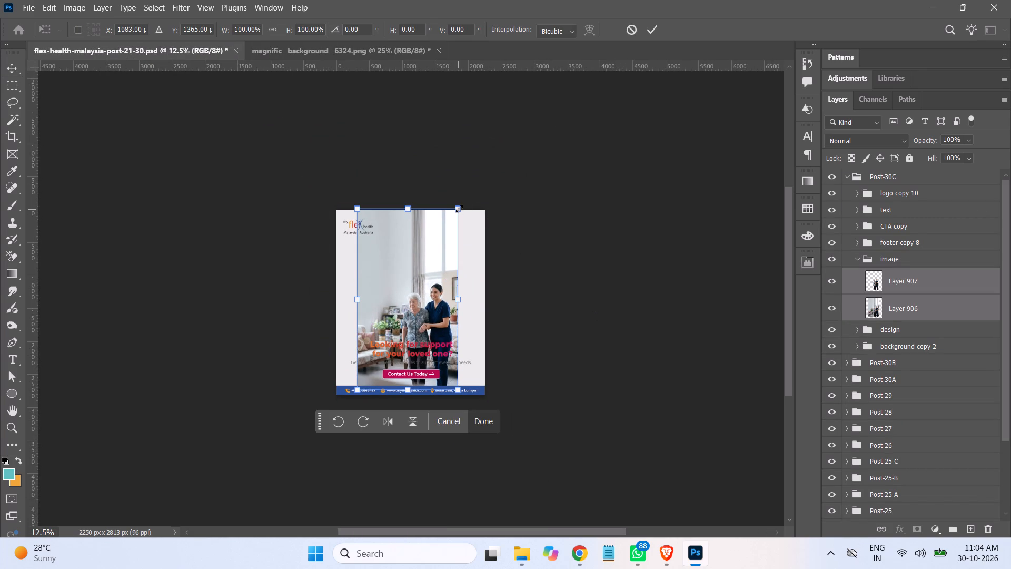
left_click_drag(459, 208, 516, 149, "shift")
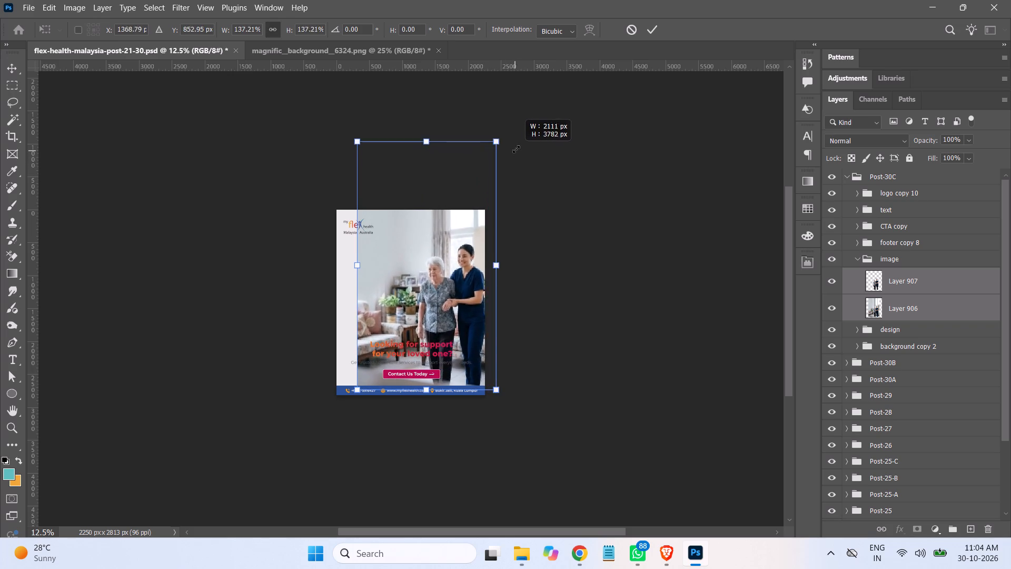
left_click_drag(516, 149, 547, 109, "shift")
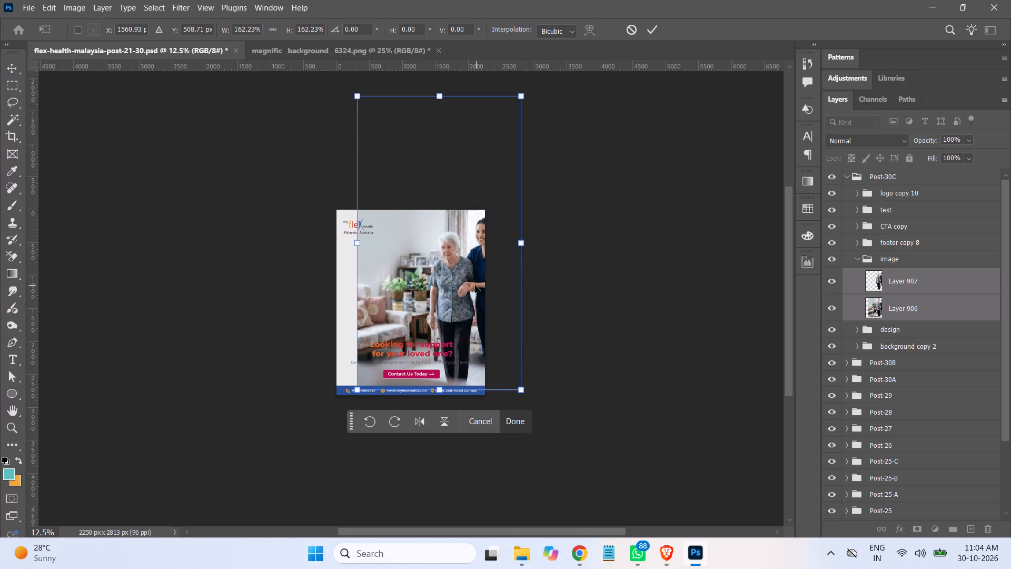
left_click_drag(466, 288, 440, 333)
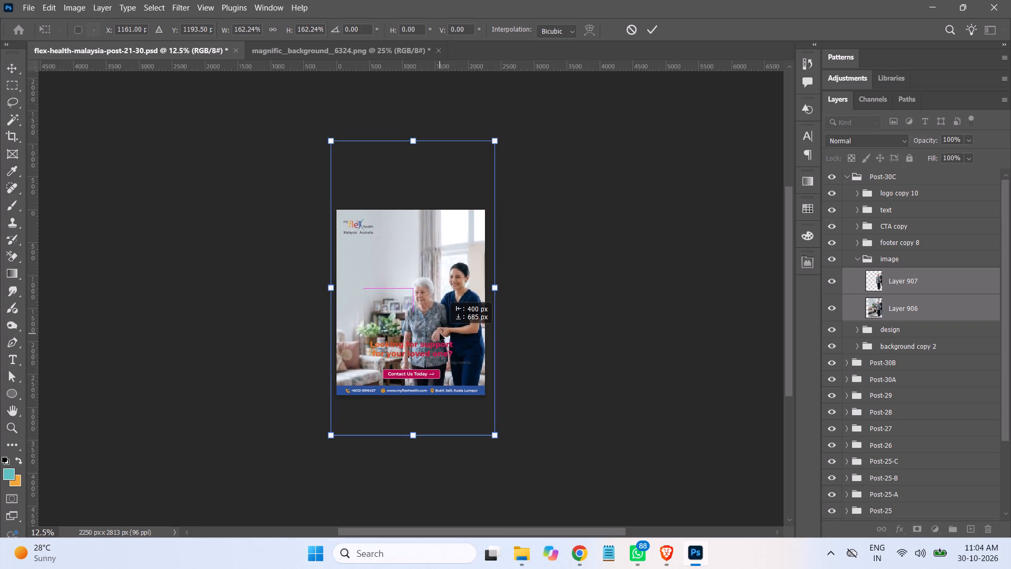
left_click_drag(440, 333, 440, 330)
key("Return")
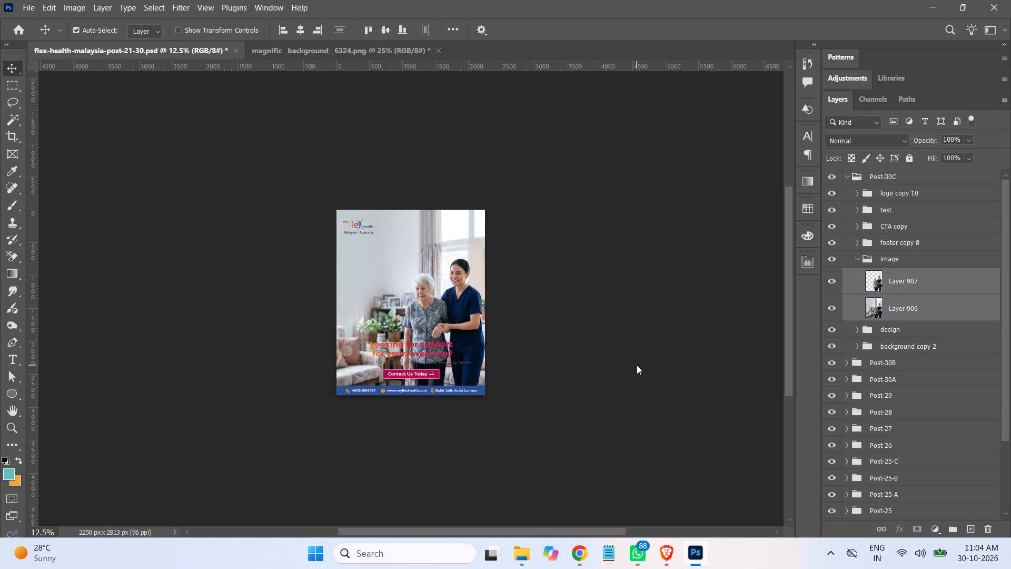
key("ctrl+equal")
key("ctrl+equal")
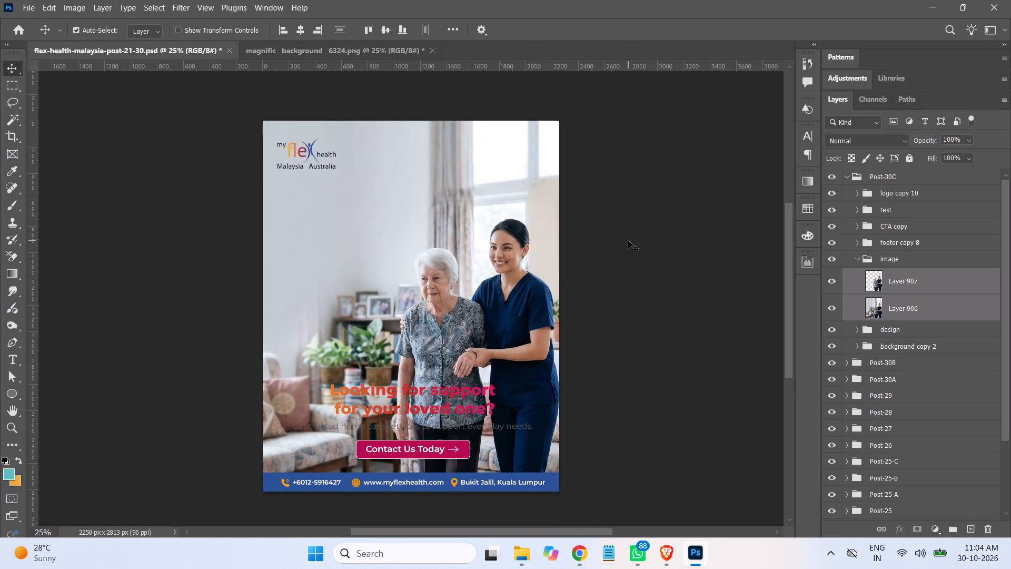
left_click(855, 262)
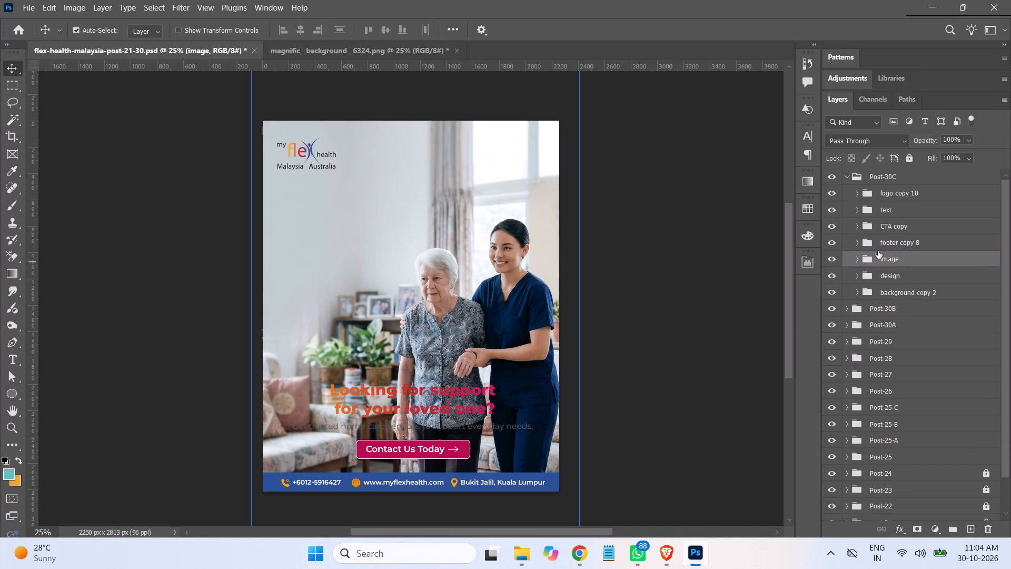
Left-align the text of the "Looking for support for your loved one?" headline in Post-30C's text group.
left_click(853, 212)
left_click(857, 211)
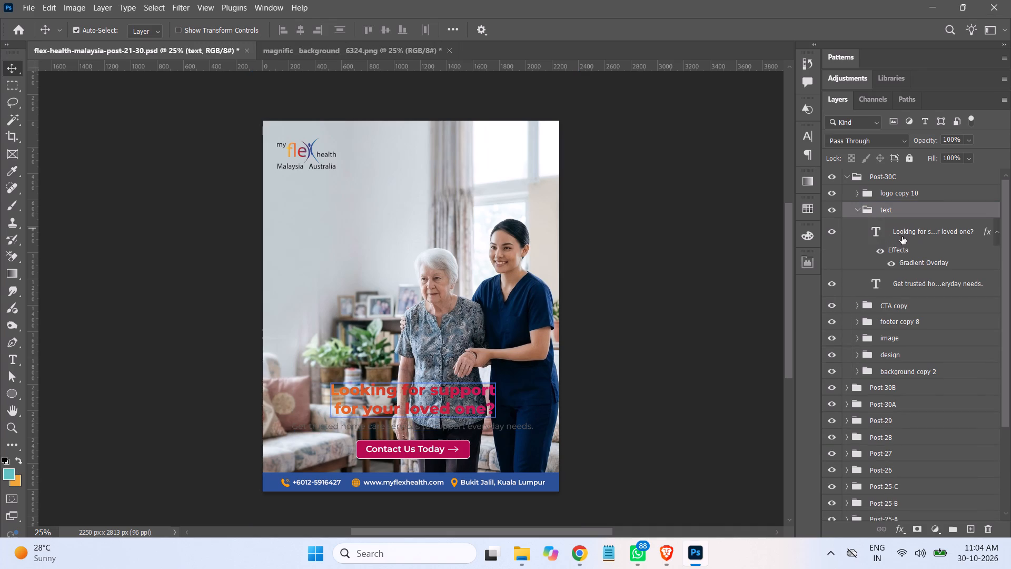
left_click(1000, 233)
double_click(875, 230)
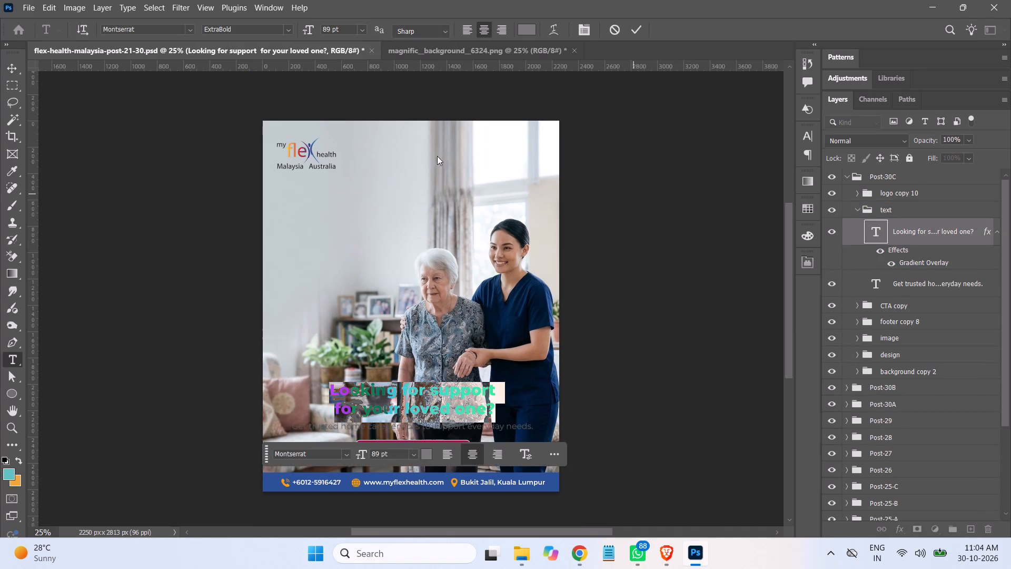
left_click(463, 31)
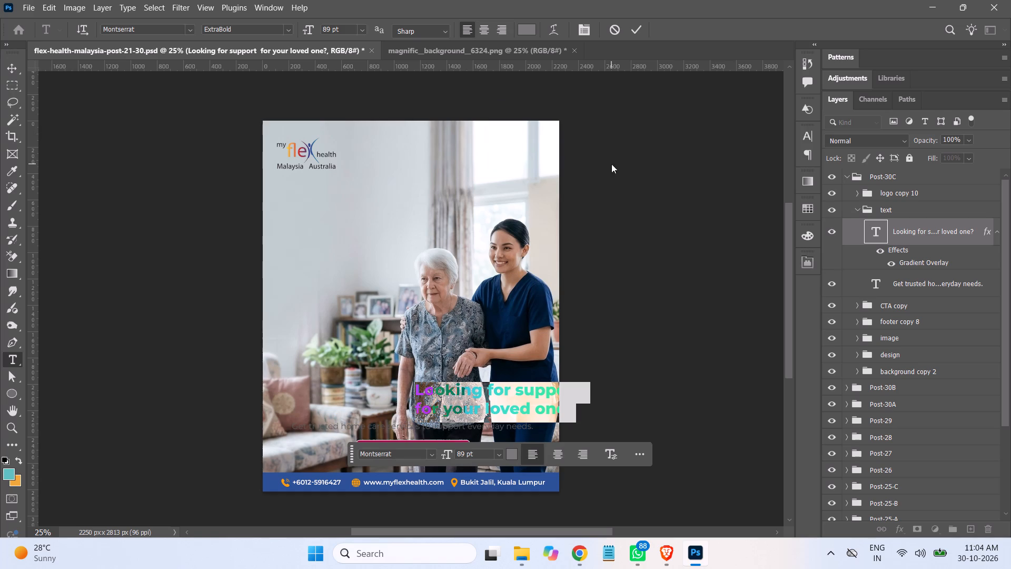
left_click(10, 71)
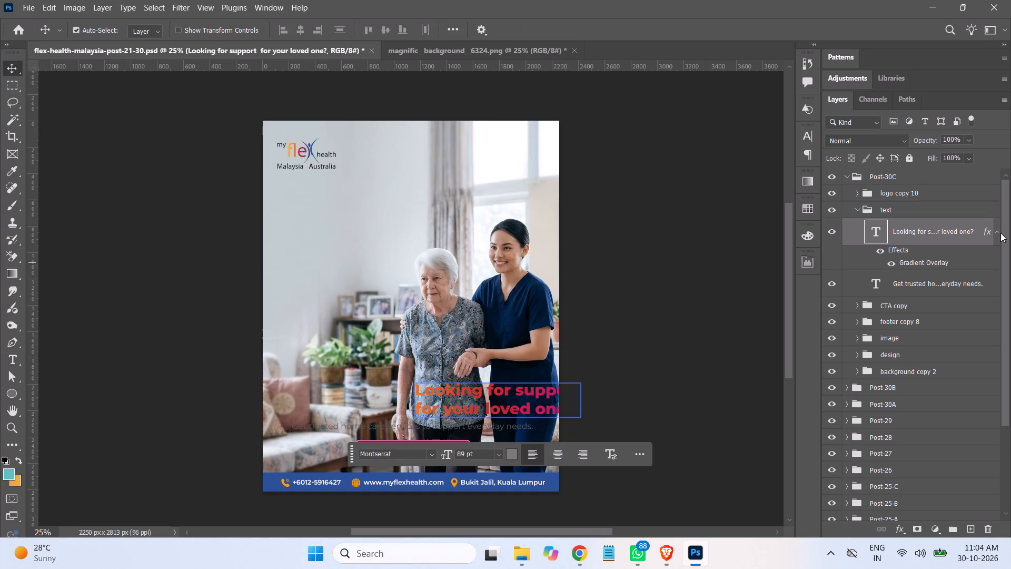
left_click(1000, 233)
left_click(996, 232)
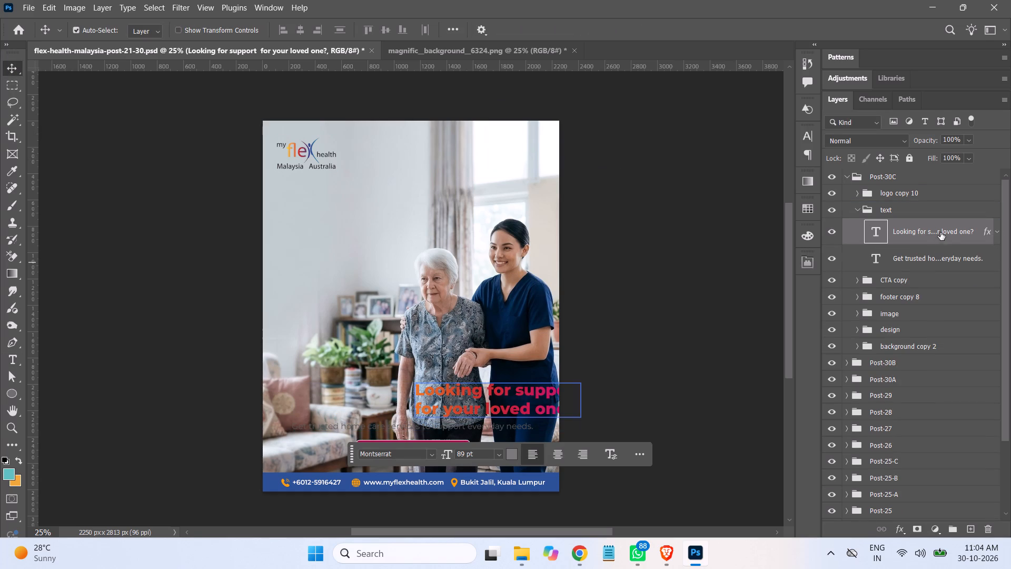
Align the left edges of the headline and subtext layers and move both directly below the logo, flush with its left side.
left_click(933, 258, "shift")
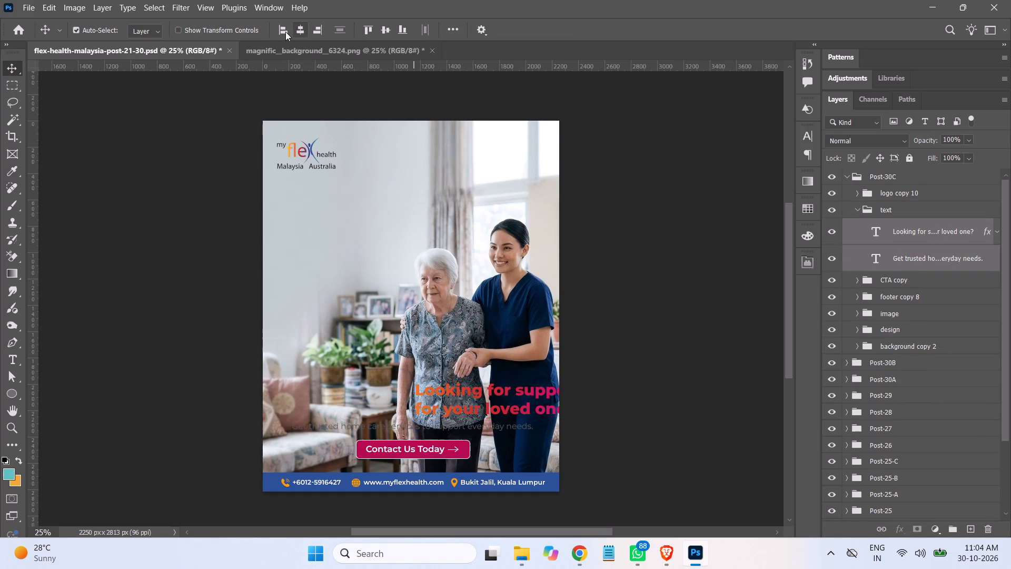
left_click(285, 32)
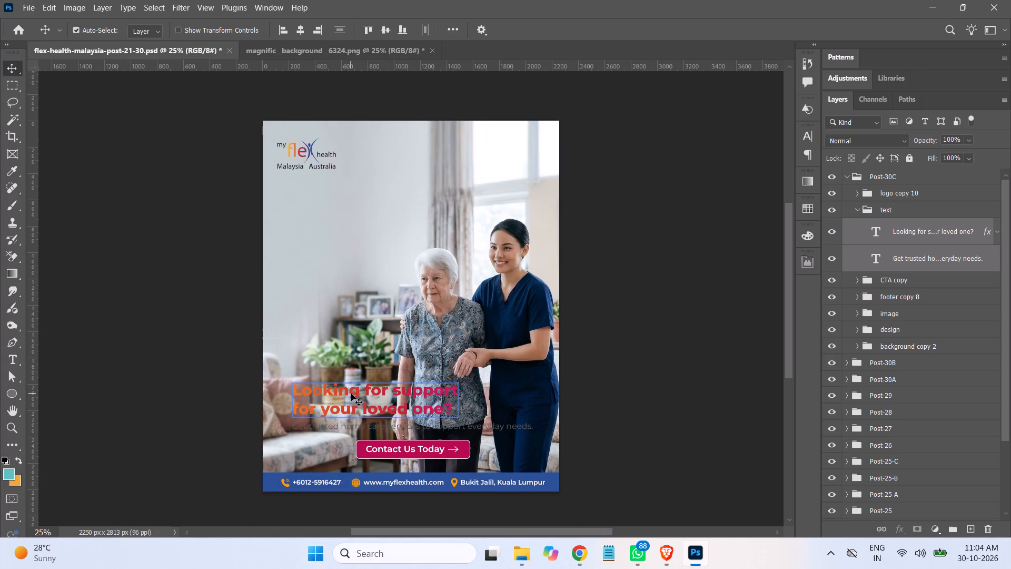
left_click_drag(353, 393, 345, 217)
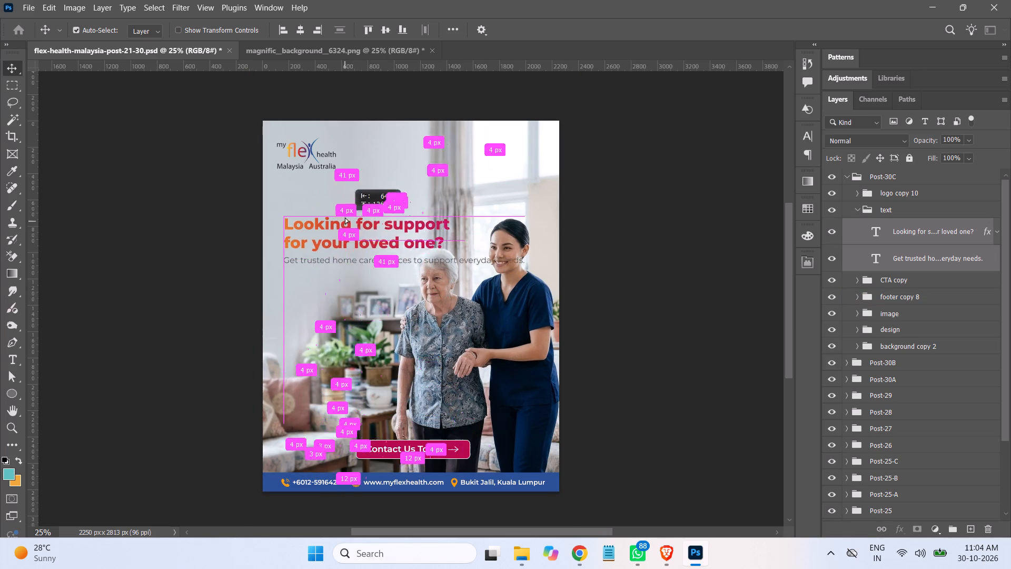
left_click_drag(345, 217, 337, 190)
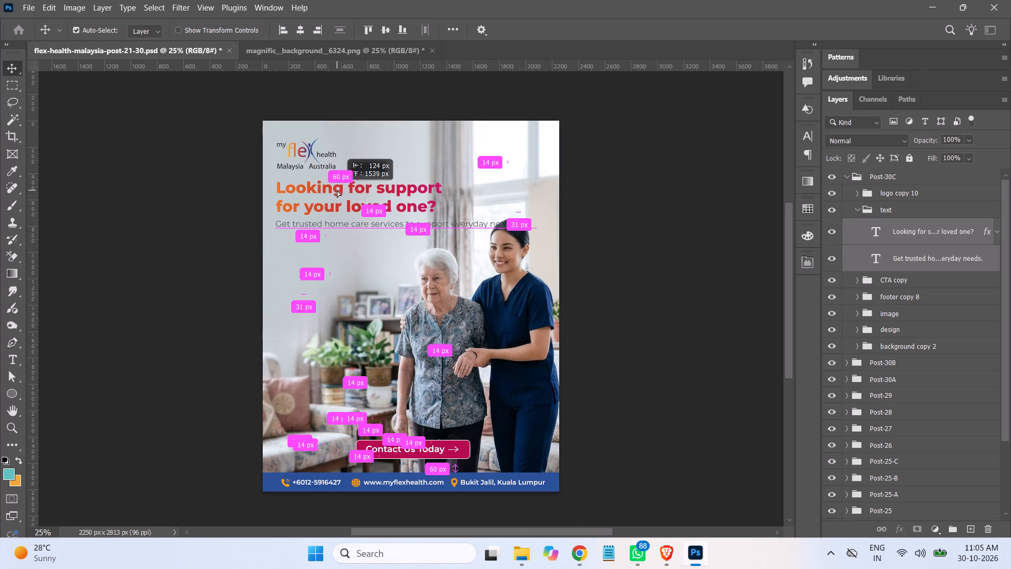
left_click_drag(337, 190, 337, 191)
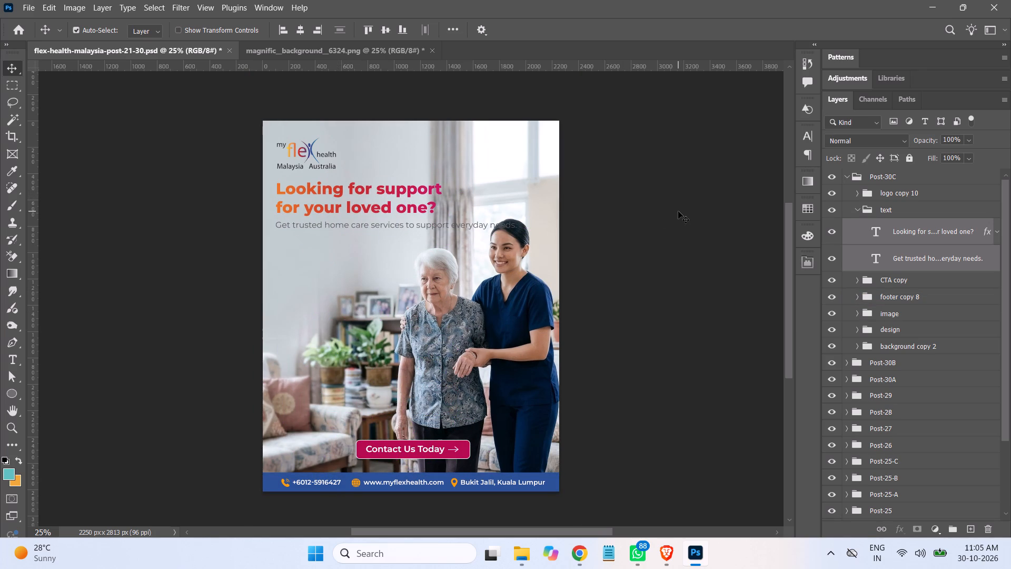
key("Return")
Break the "Get trusted home care services to support everyday needs." subtext into two lines after "services to" and left-align its text.
double_click(876, 256)
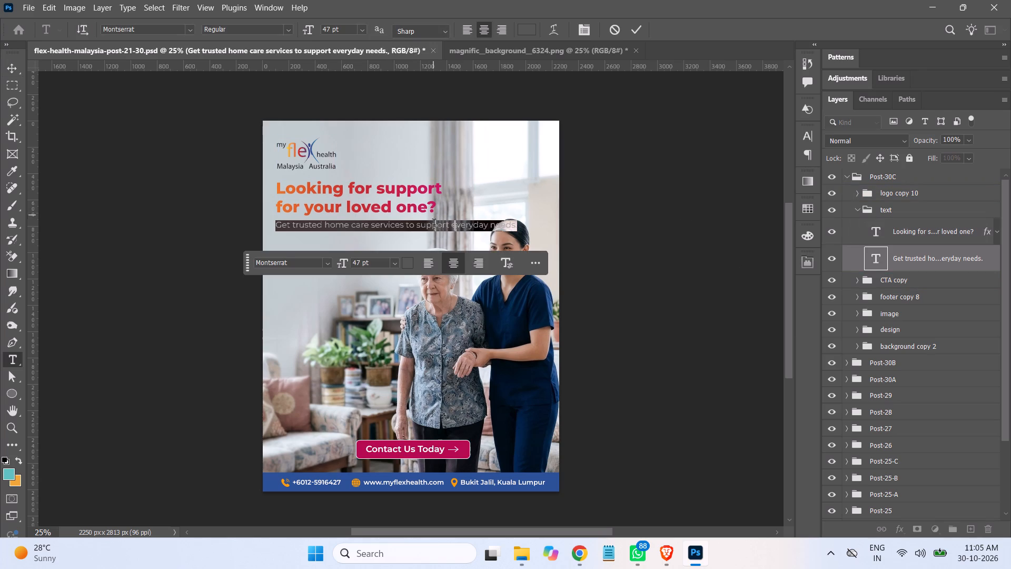
left_click(417, 227)
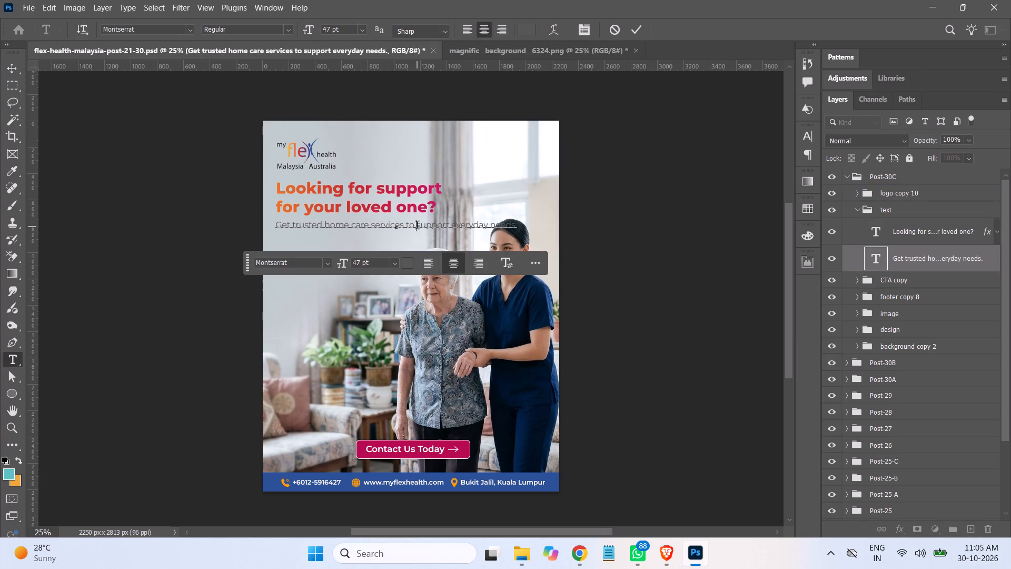
key("Return")
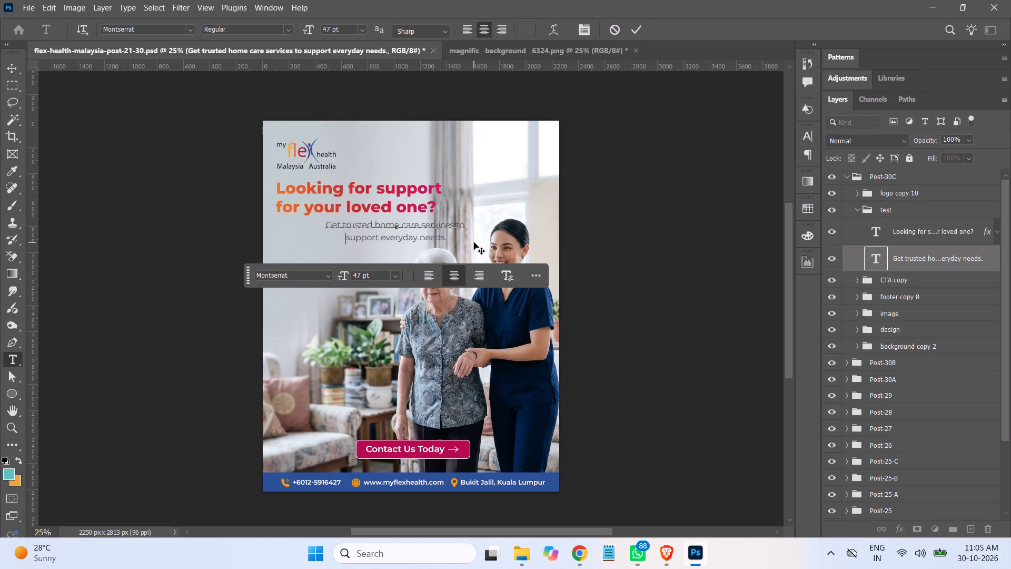
double_click(871, 252)
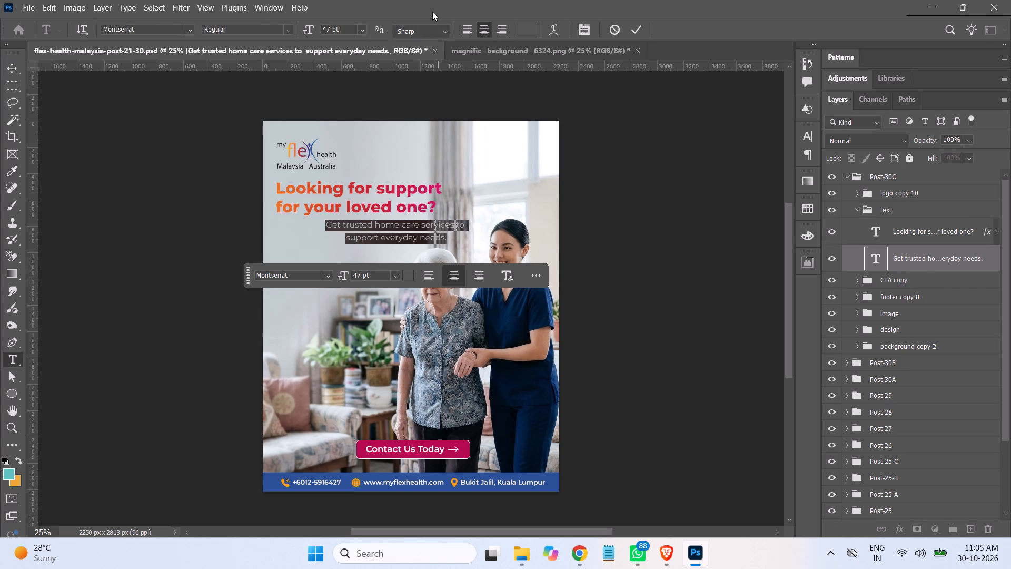
left_click(463, 28)
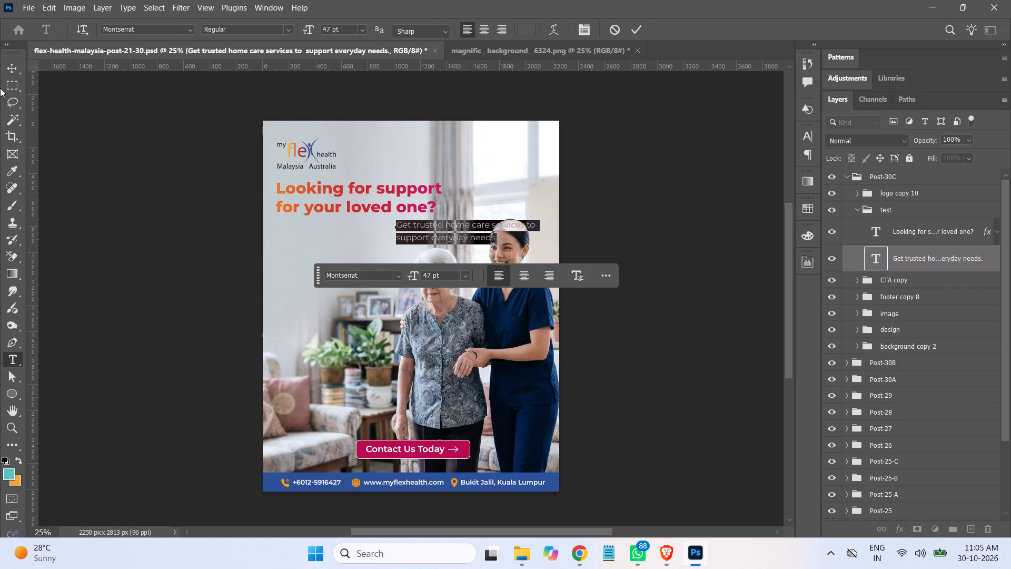
left_click(10, 71)
Align the left edge of the two-line subtext with the headline's left edge.
left_click(937, 239, "shift")
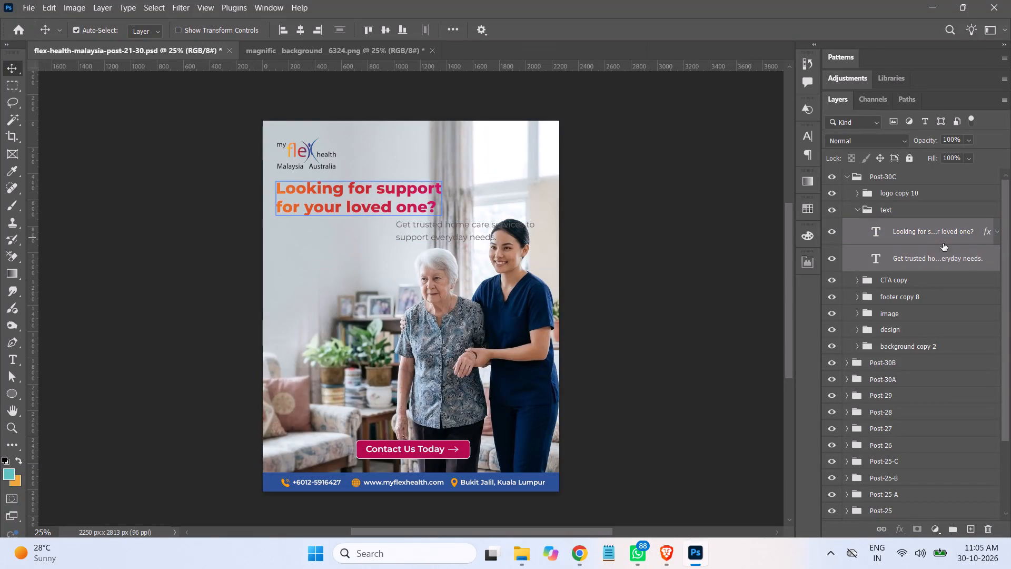
left_click(284, 30)
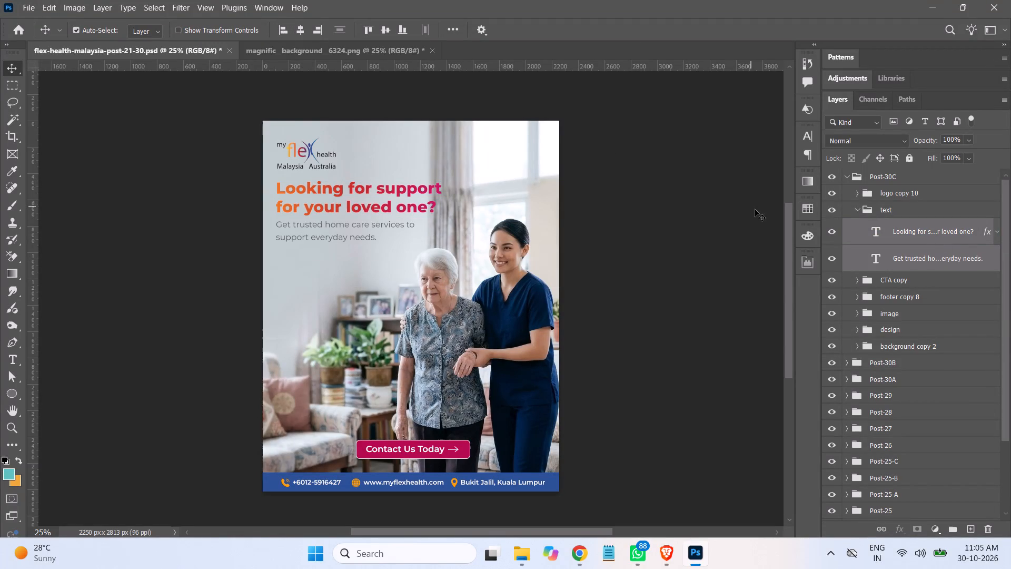
left_click(710, 212)
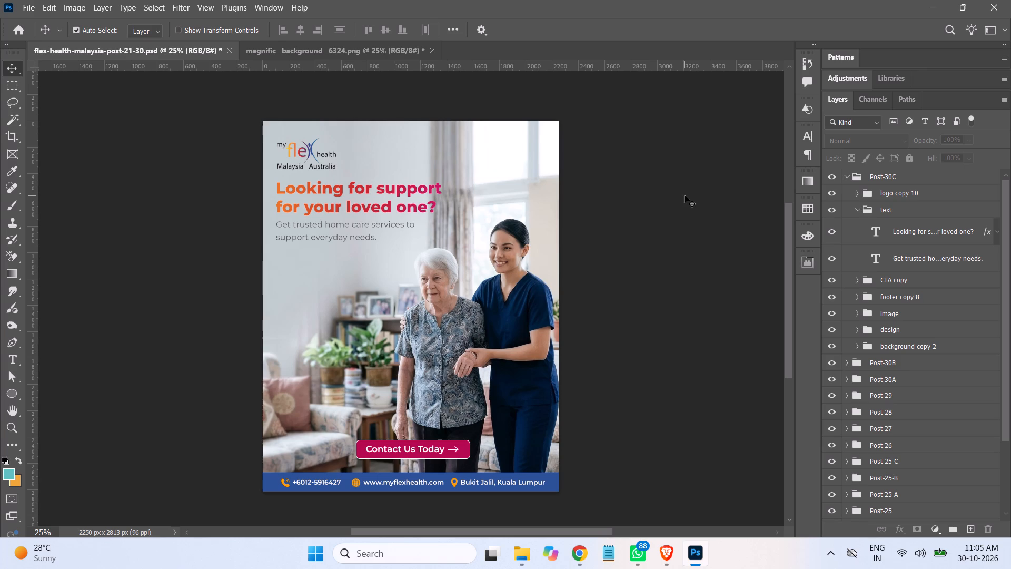
Move Post-30C's "Contact Us Today" button group up to just below the subtext, near its left edge.
left_click(857, 212)
left_click(930, 227)
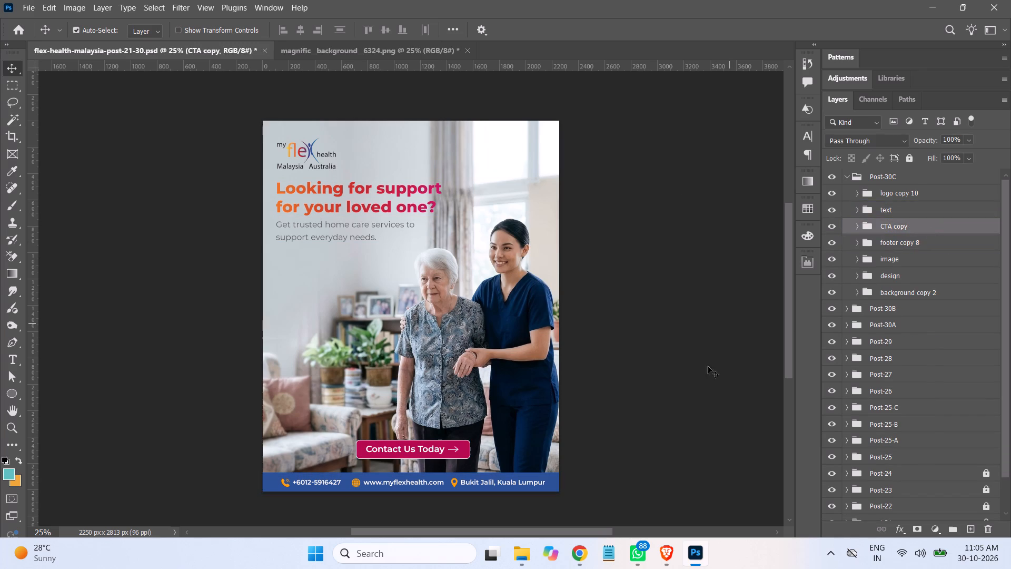
key("ctrl+t")
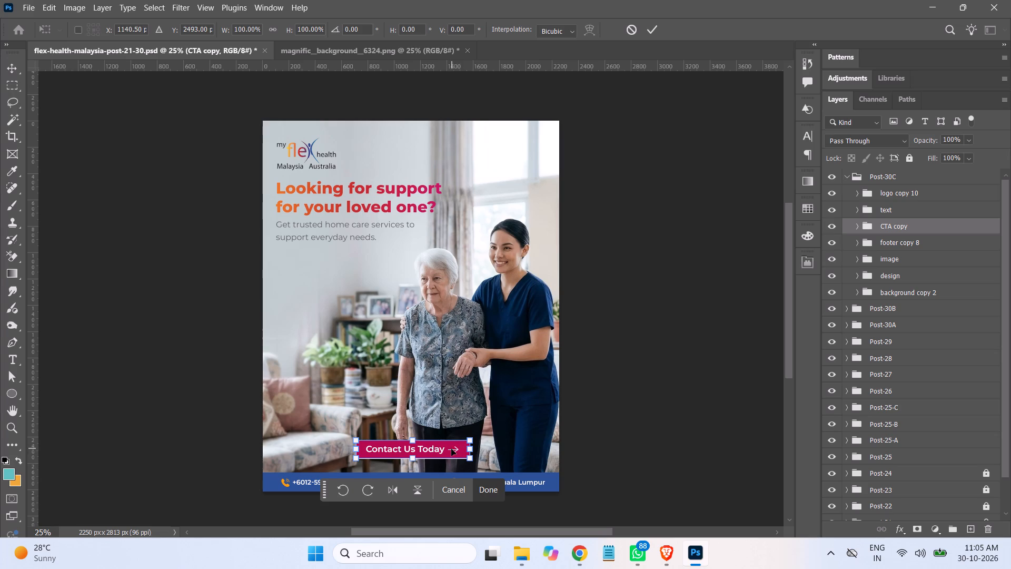
left_click_drag(444, 452, 365, 266)
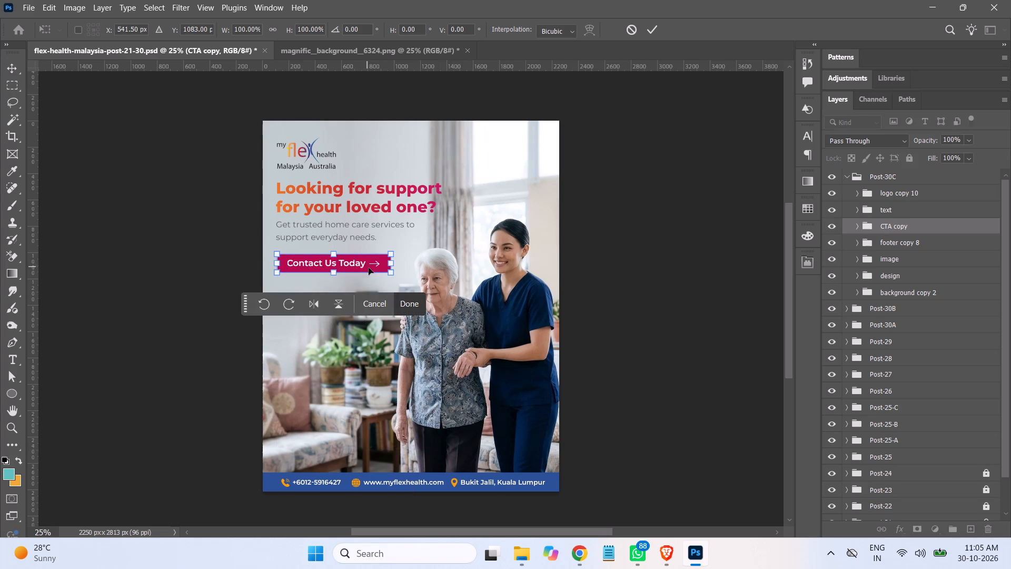
left_click(711, 282)
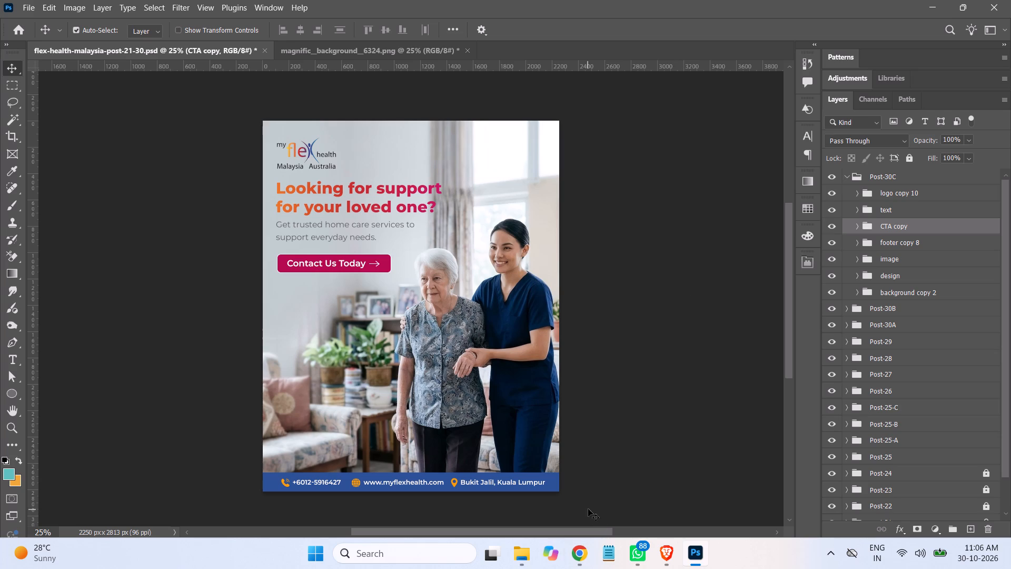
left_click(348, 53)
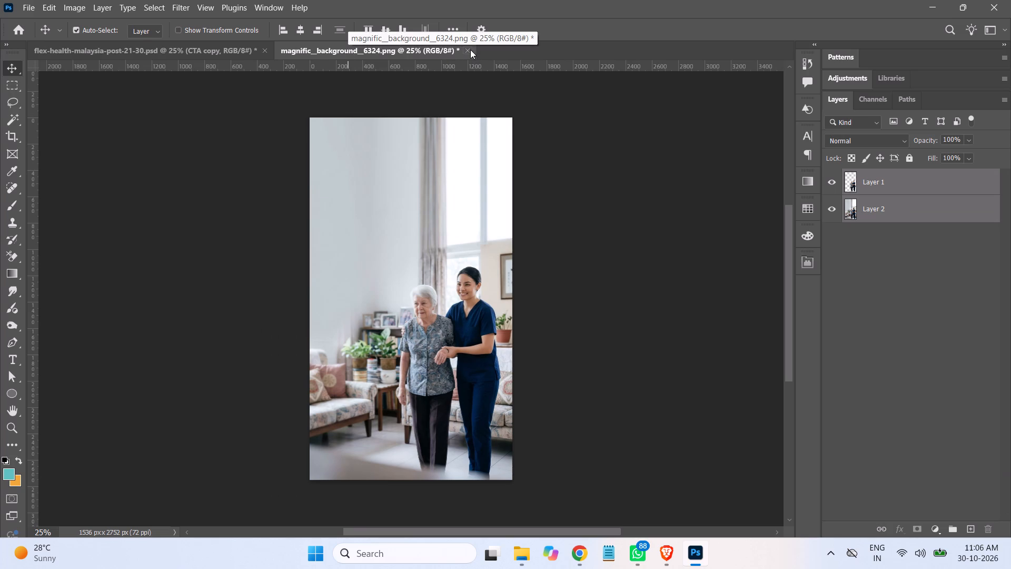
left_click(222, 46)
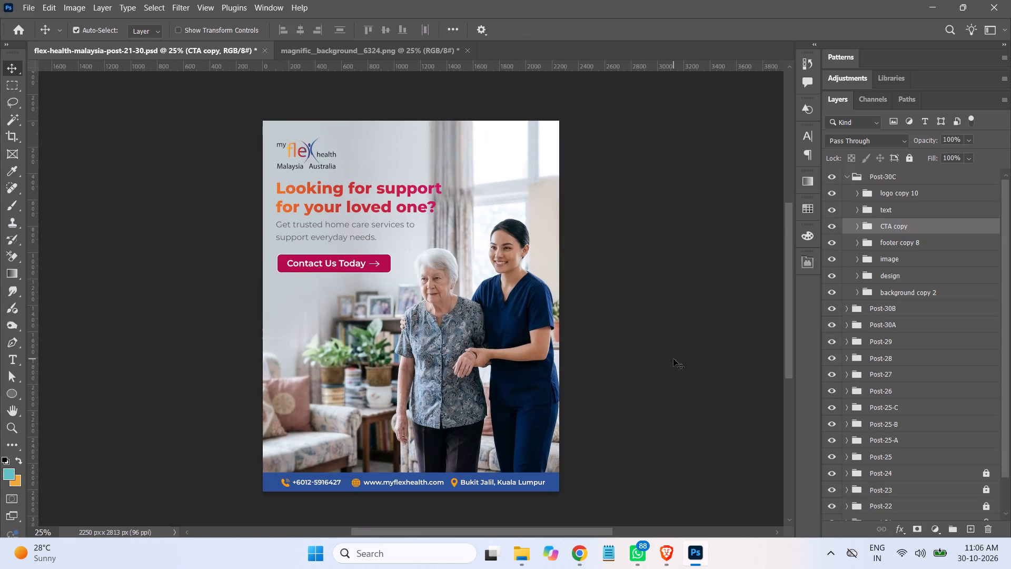
Scale both layers in Post-30C's image group together to about 106% and reposition them so the photo still fills the canvas.
left_click(857, 258)
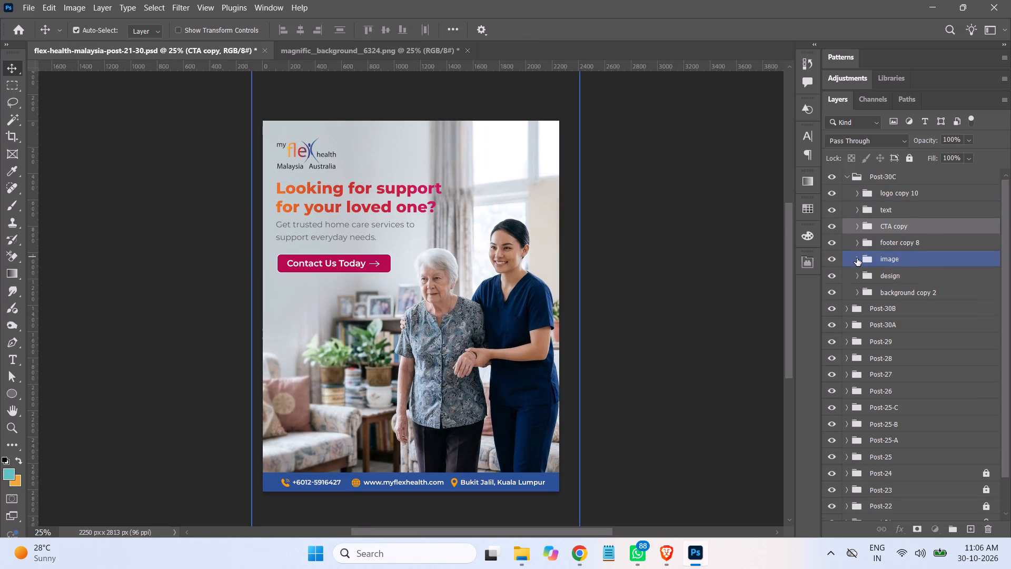
key("ctrl+minus")
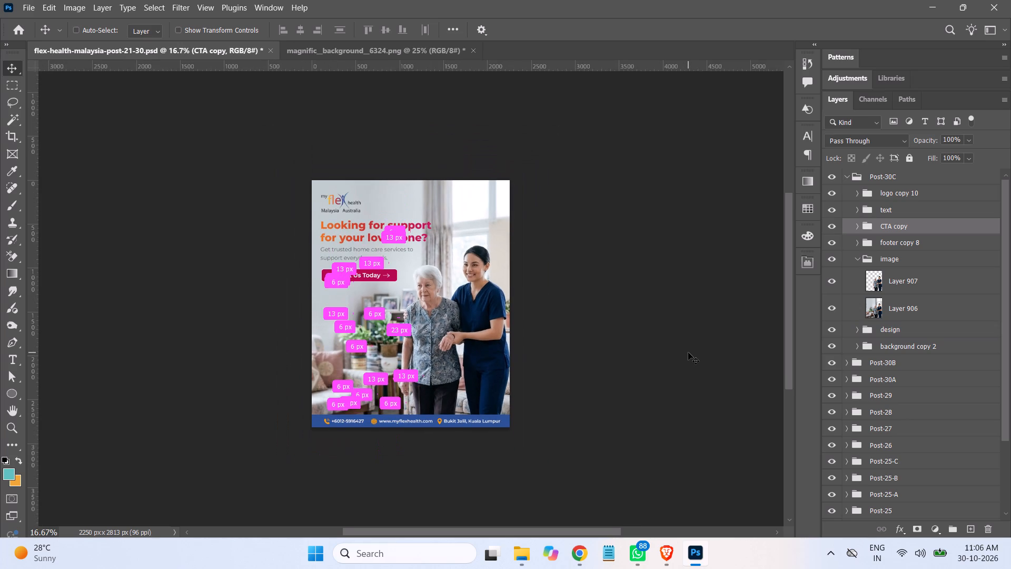
key("ctrl+t")
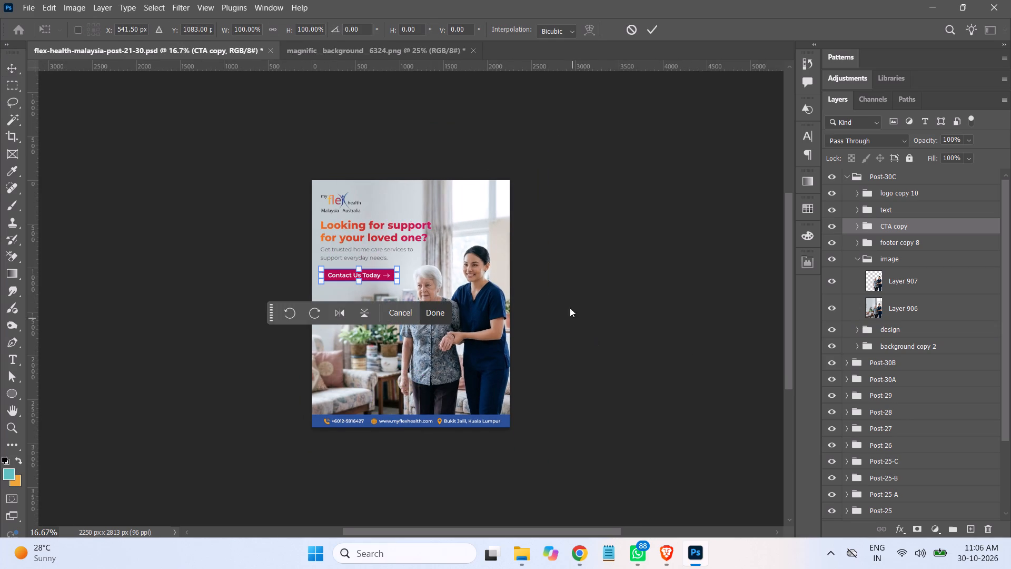
key("Return")
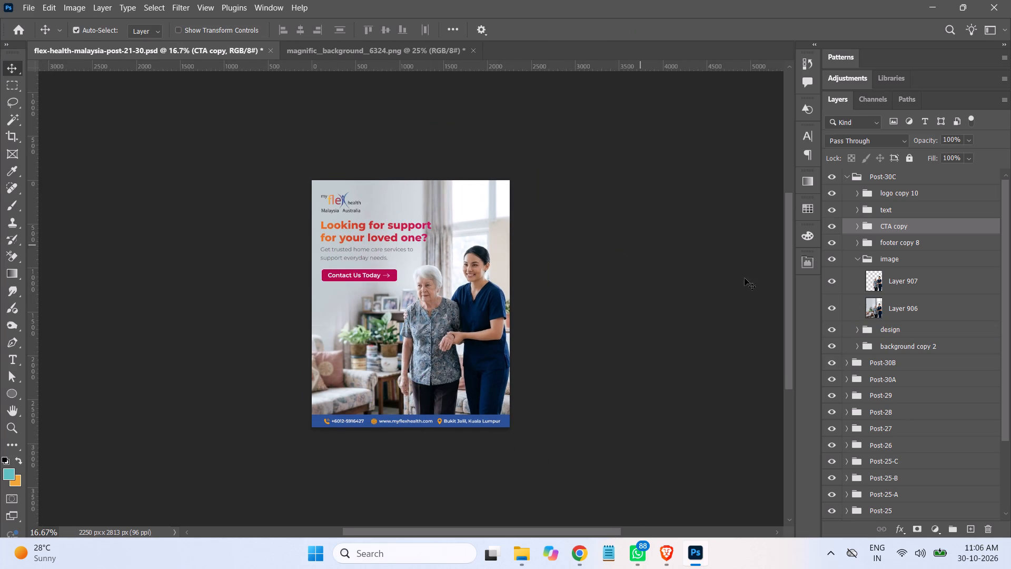
left_click(926, 278)
left_click(919, 311, "shift")
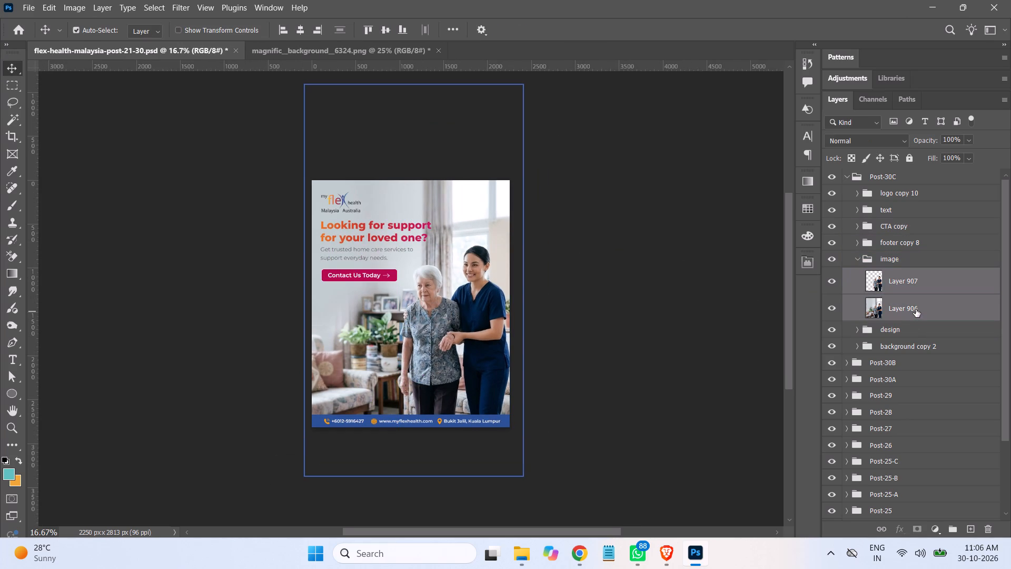
key("ctrl+t")
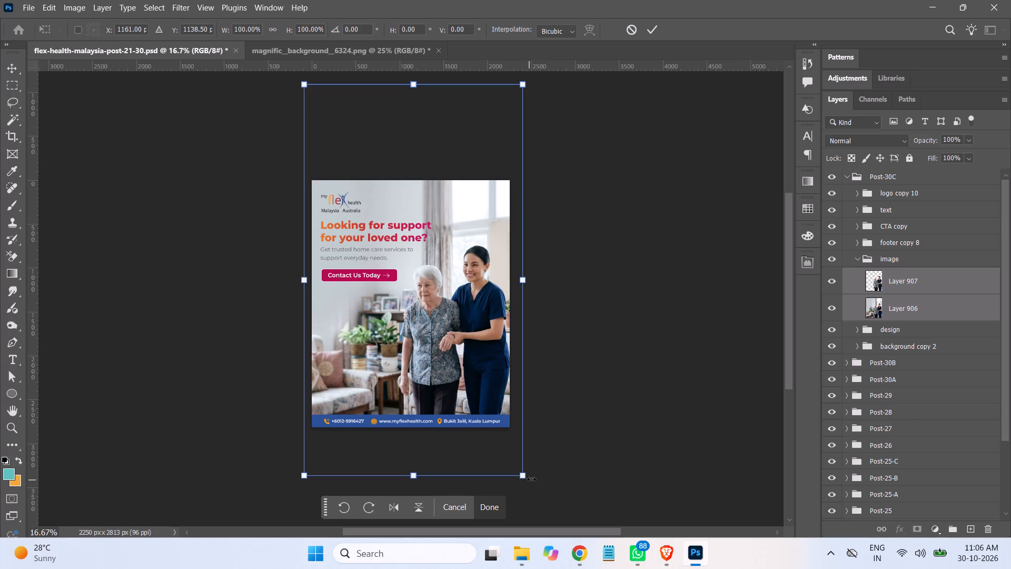
left_click_drag(525, 476, 544, 514, "shift")
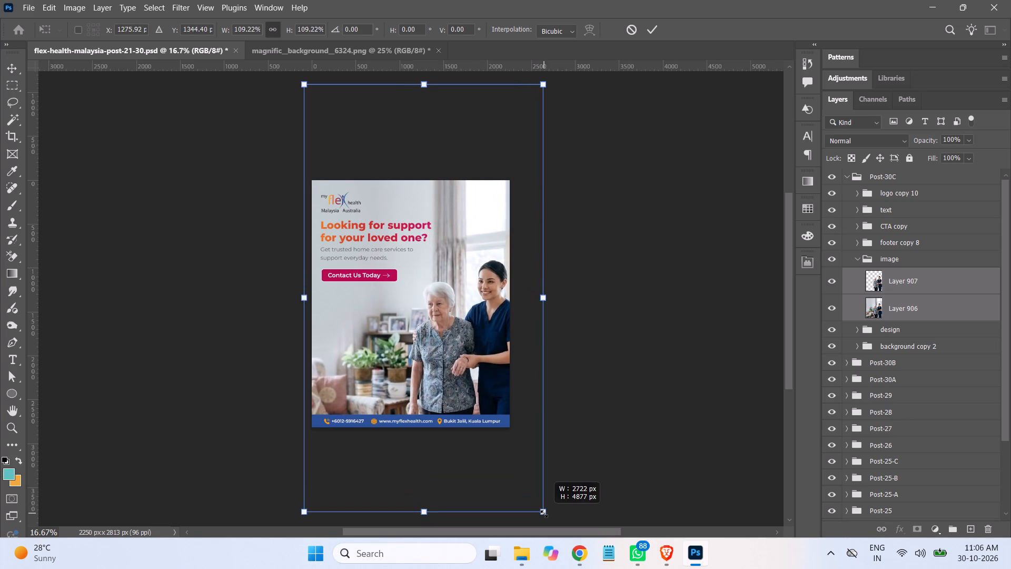
left_click_drag(544, 514, 533, 505, "shift")
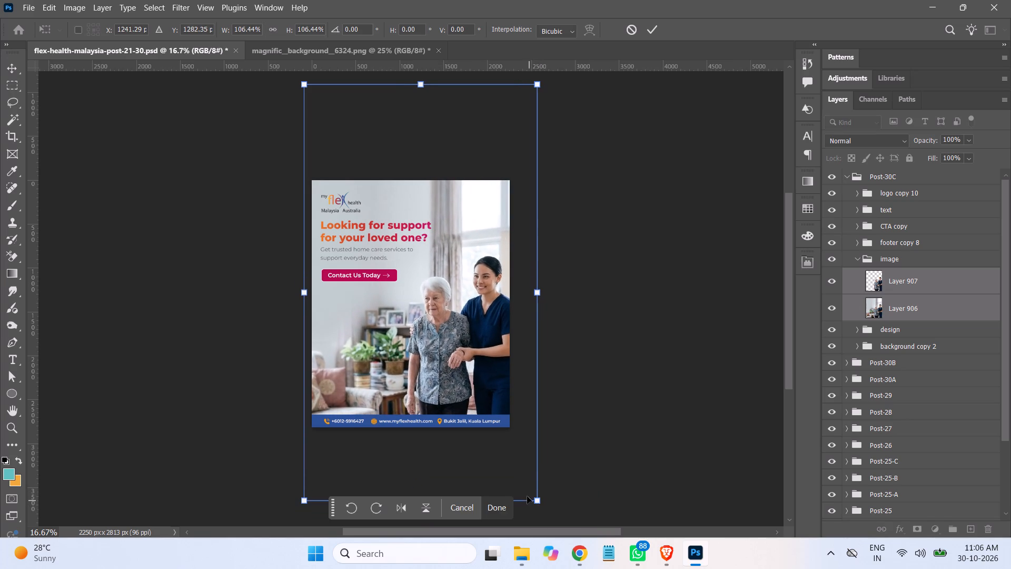
left_click_drag(491, 397, 481, 399)
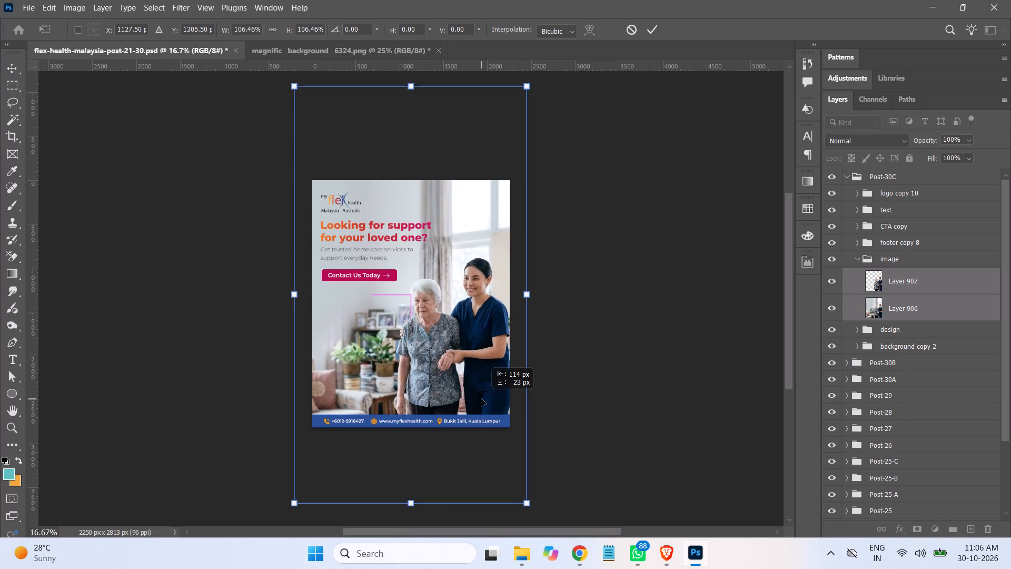
left_click_drag(481, 399, 482, 399)
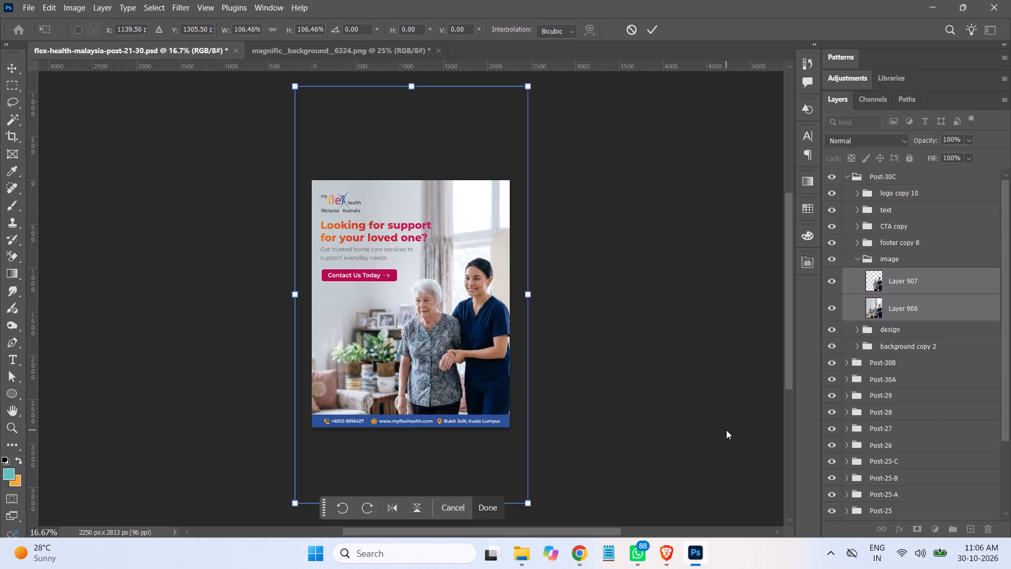
key("Return")
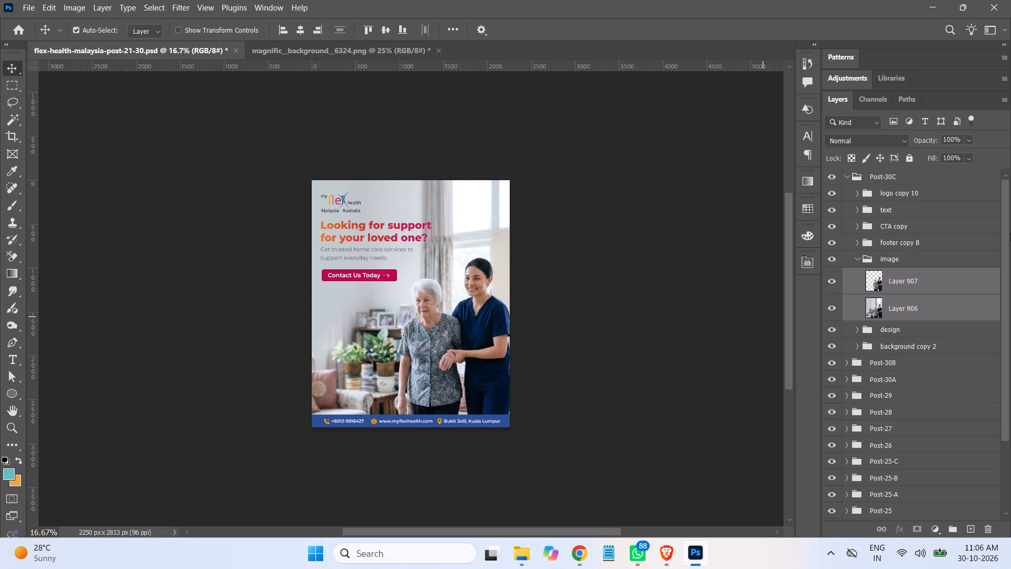
Move the design group above the image group inside Post-30C.
left_click(857, 260)
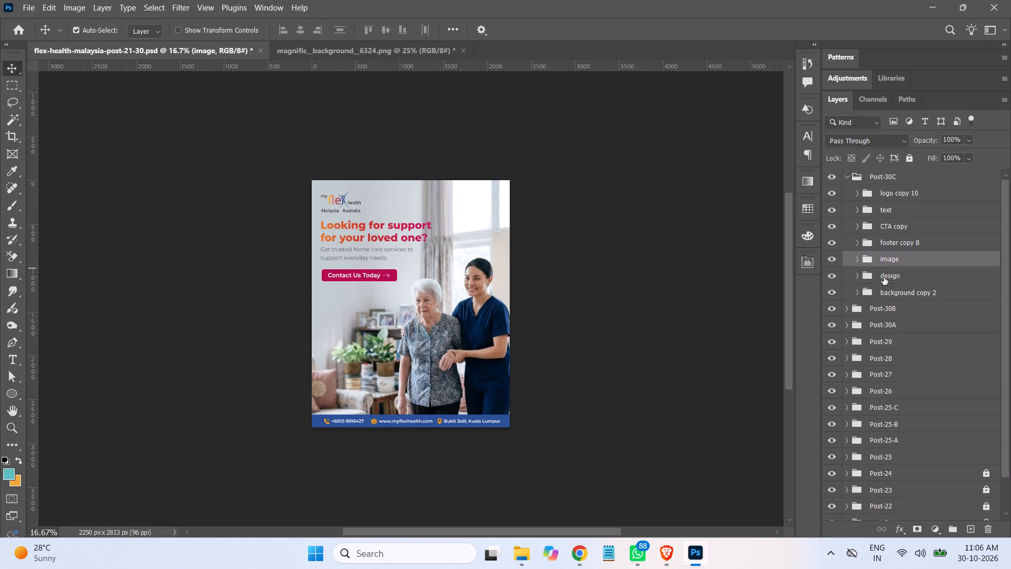
left_click(857, 279)
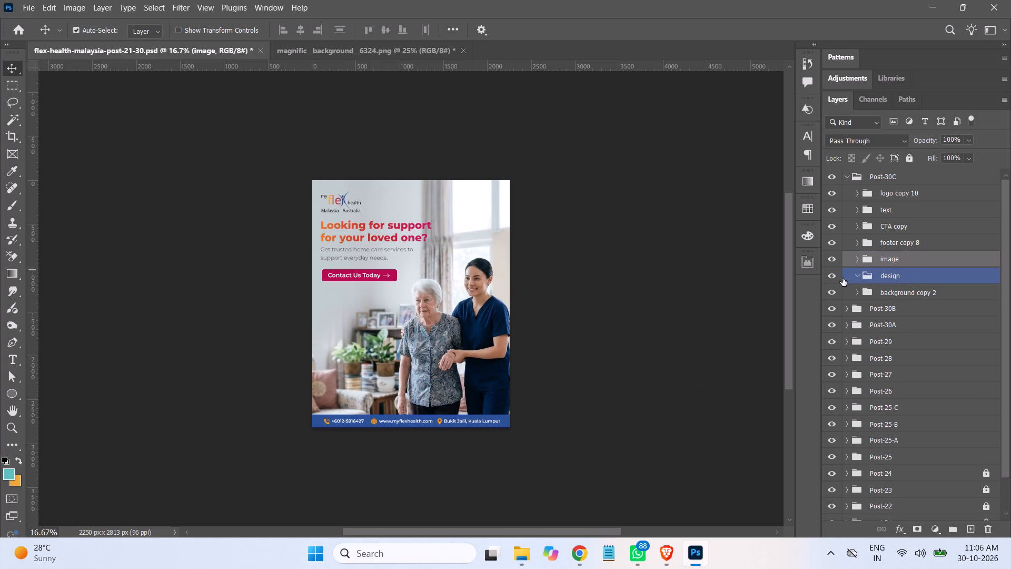
left_click(856, 258)
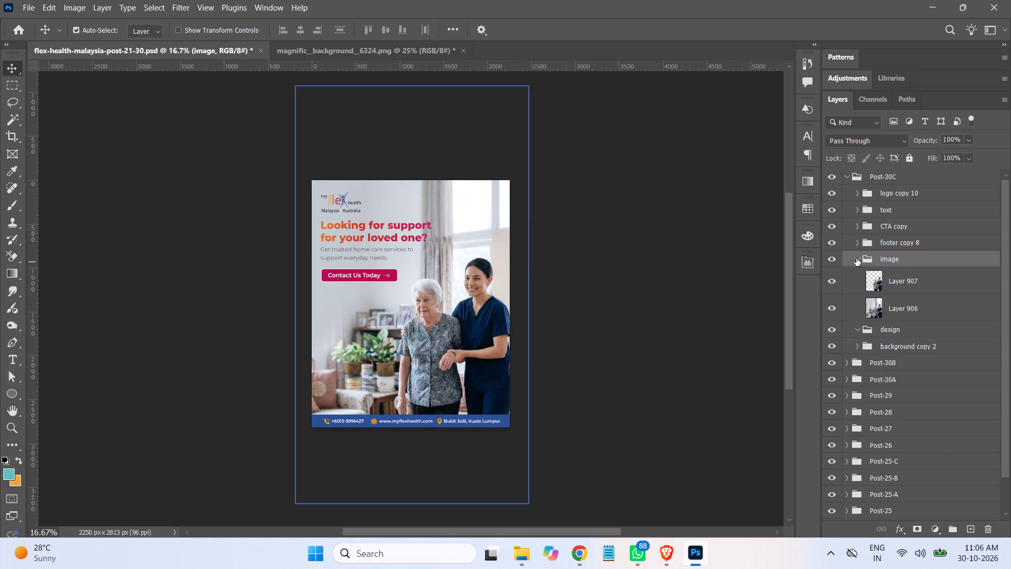
left_click(860, 258)
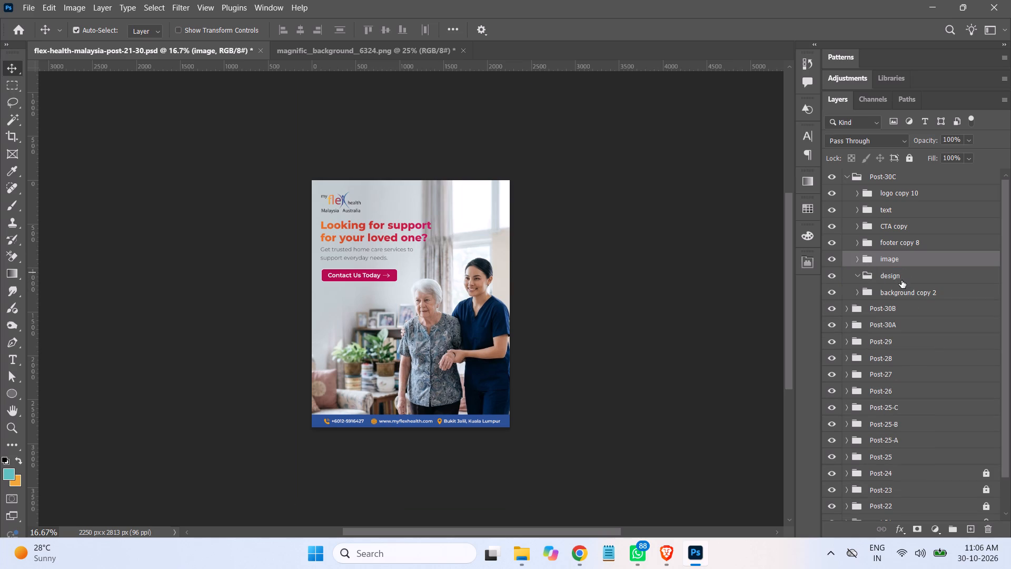
left_click(901, 278)
left_click_drag(908, 277, 908, 250)
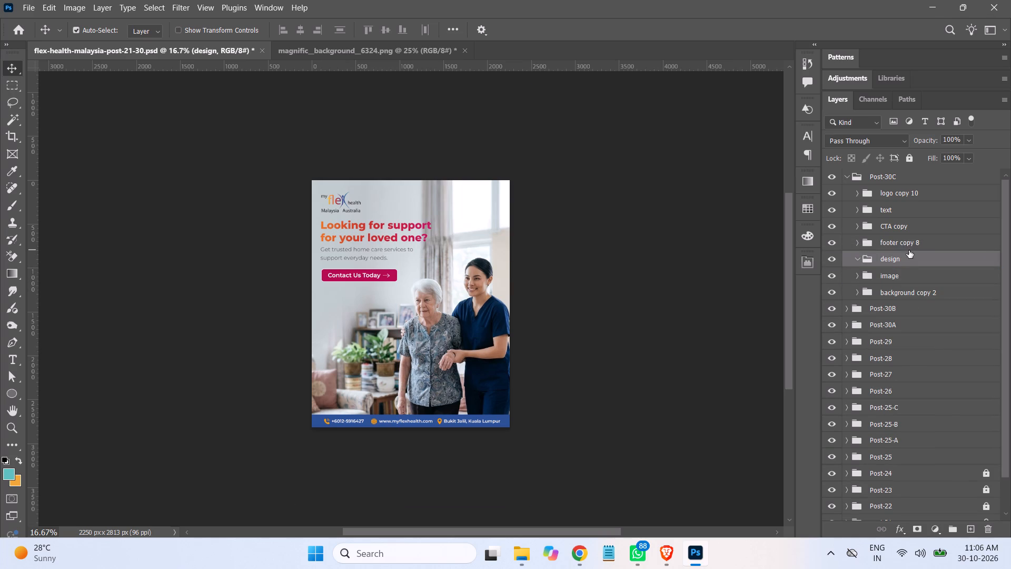
left_click(703, 292)
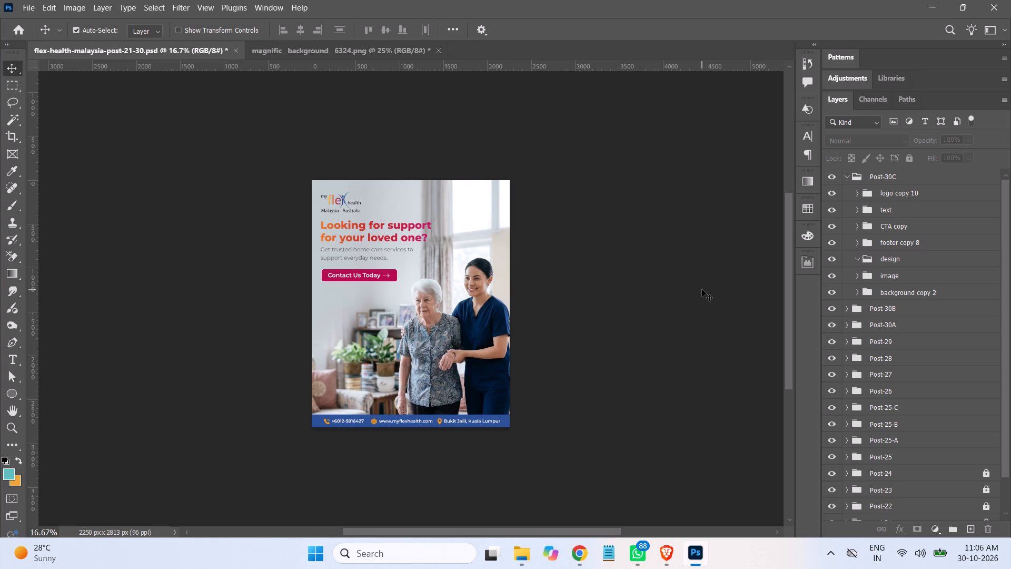
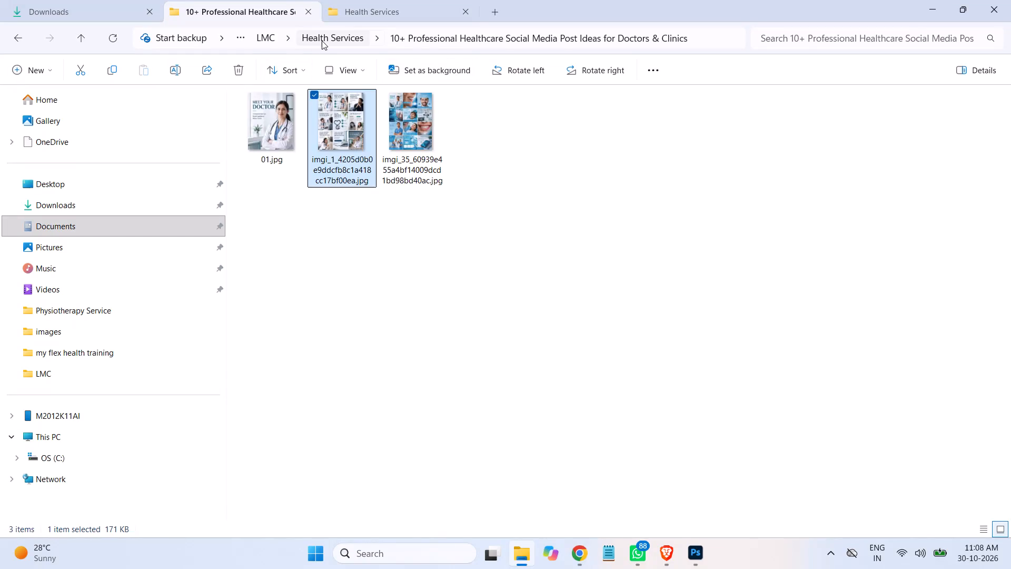
Open the Data folder in Documents alongside the Health Services folder and look through its tag and social media post folders.
left_click(322, 38)
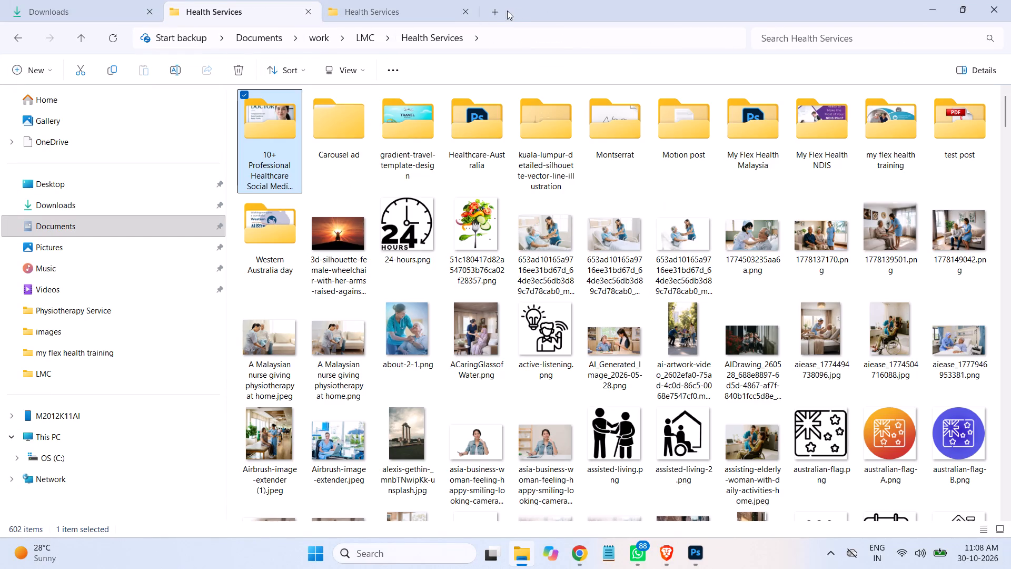
left_click(495, 12)
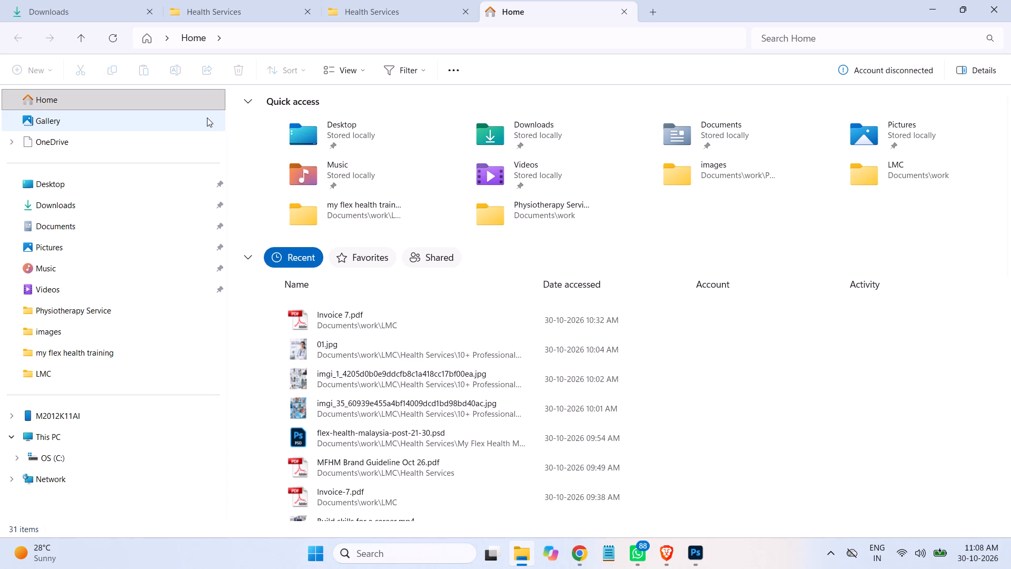
left_click(74, 223)
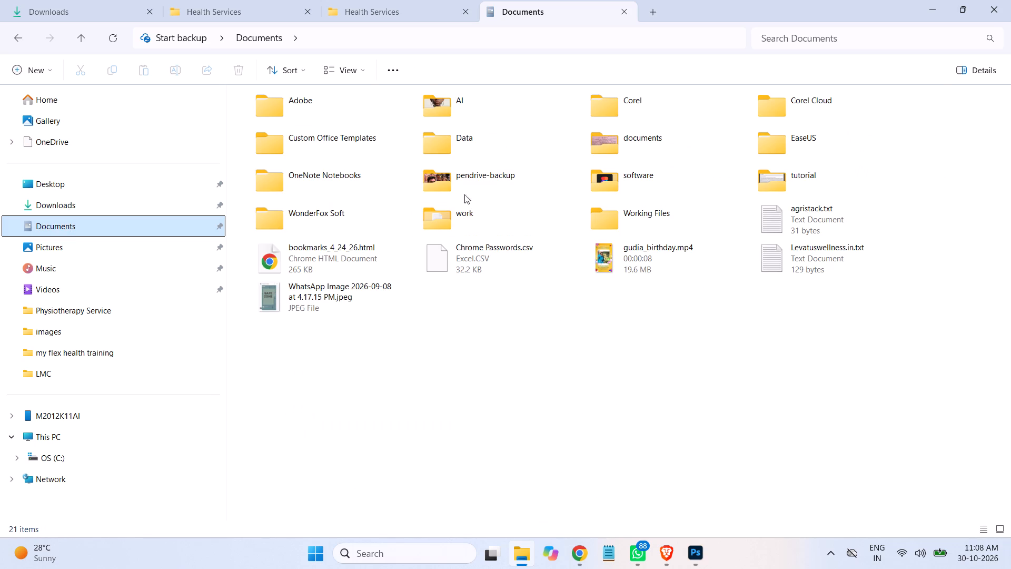
double_click(454, 140)
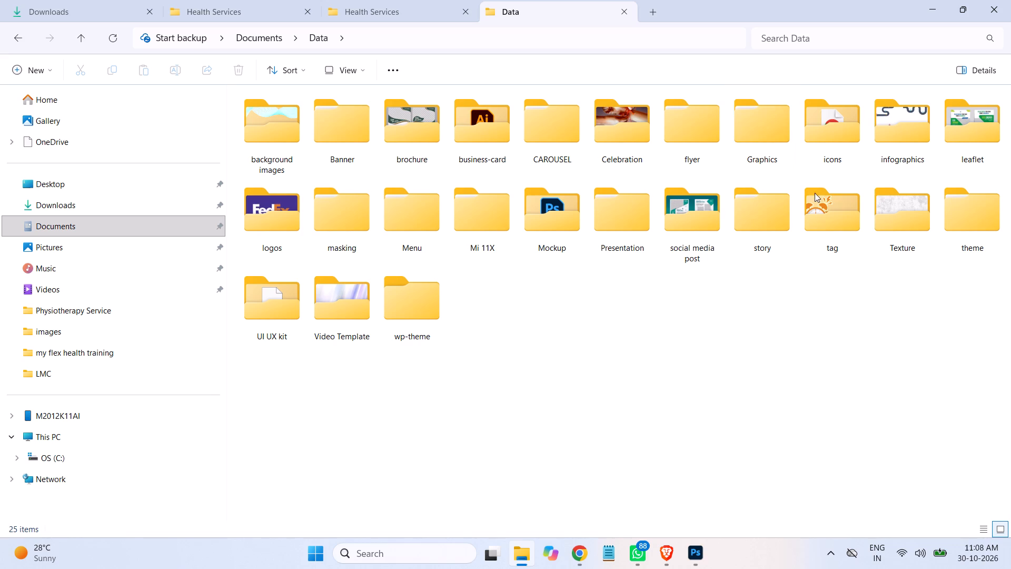
double_click(845, 224)
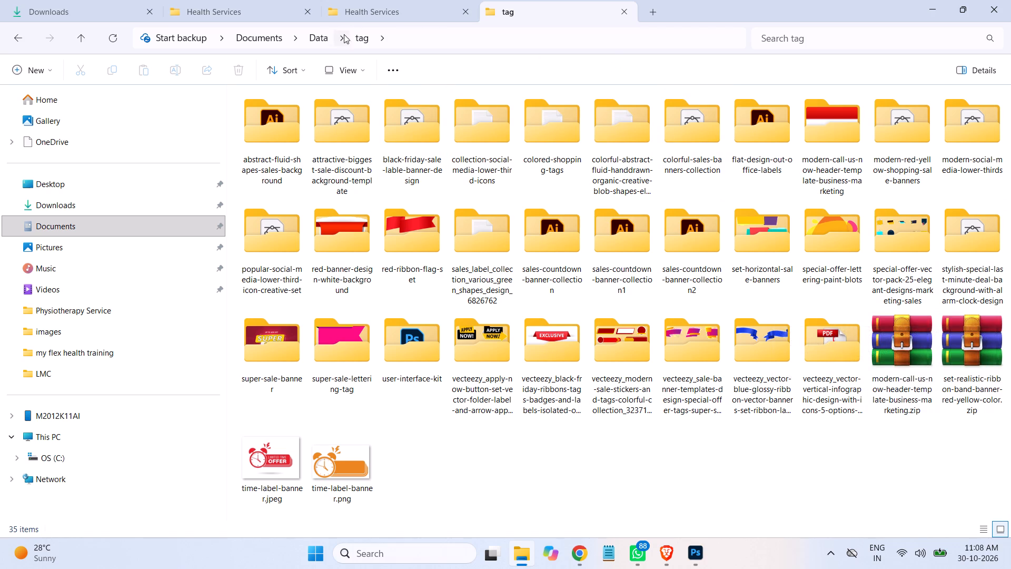
left_click(316, 36)
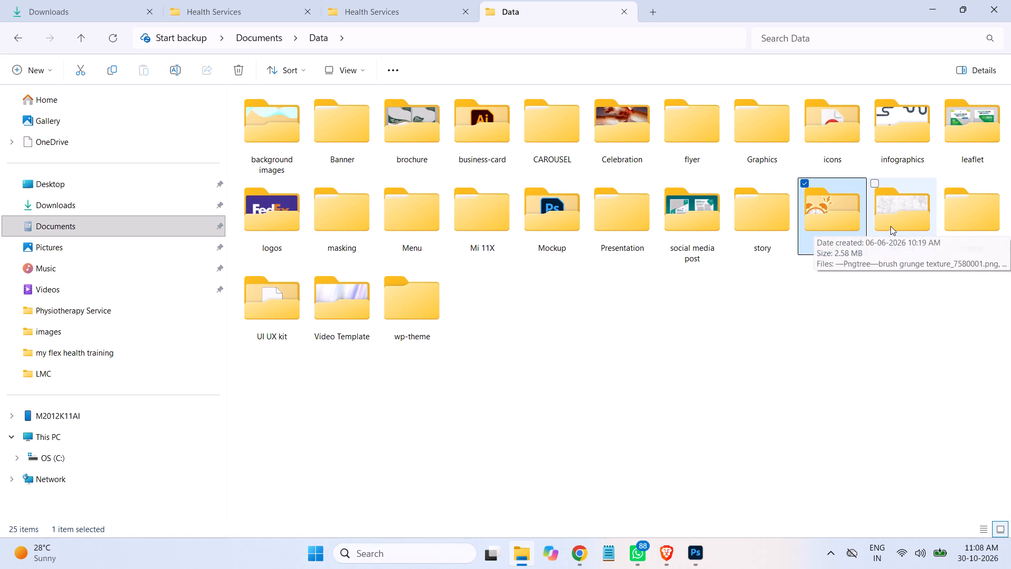
double_click(709, 218)
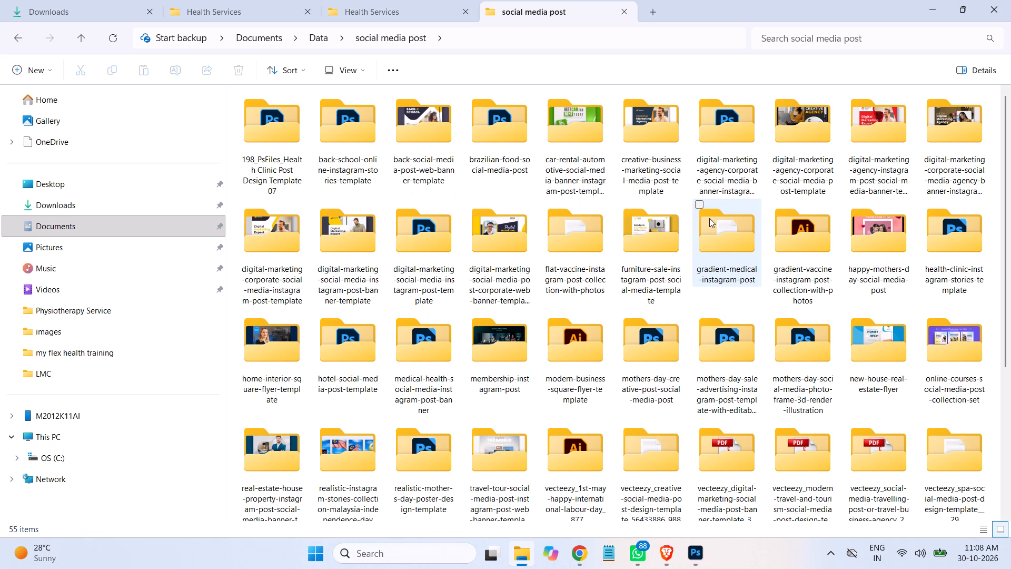
left_click(318, 38)
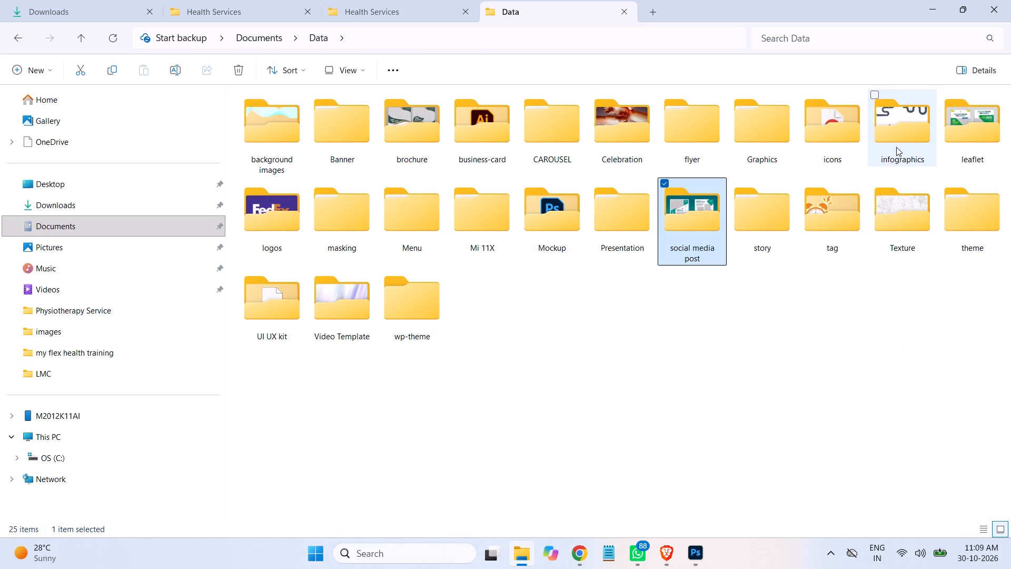
Look through the Graphics folder's design resources, including the vecteezy happy-australia-day independence-day poster folder, and return to the Data folder.
left_click(896, 147)
double_click(761, 144)
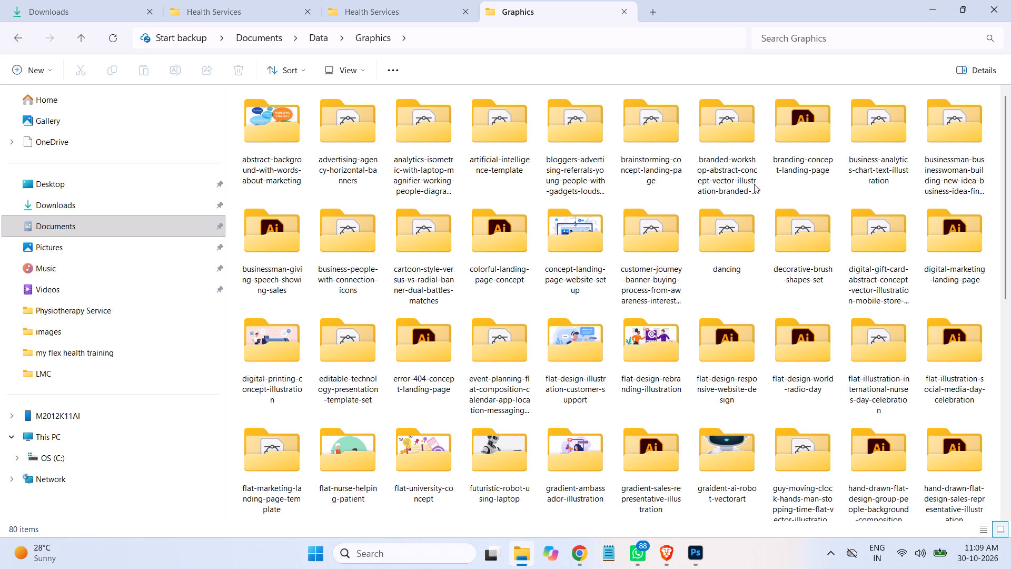
left_click(597, 269)
key("s")
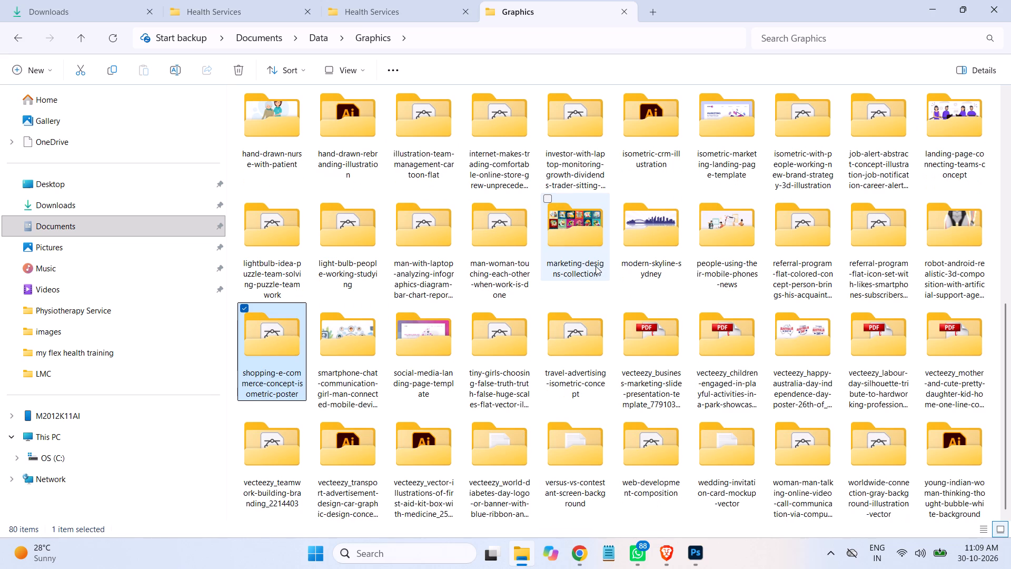
key("s")
key("s")
key("s")
key("s")
key("s")
key("s")
key("s")
type("ss")
key("s")
double_click(815, 349)
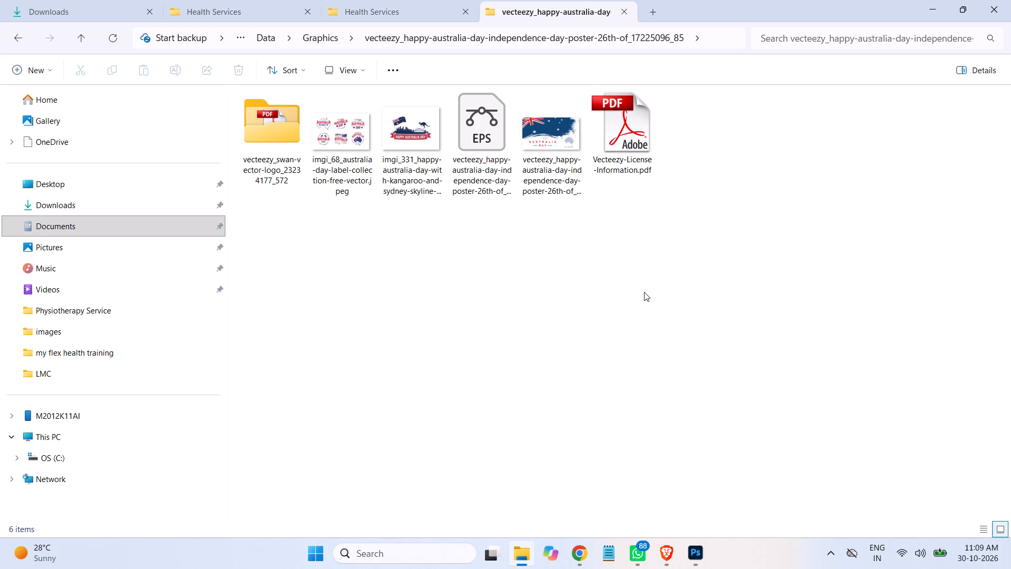
left_click(310, 37)
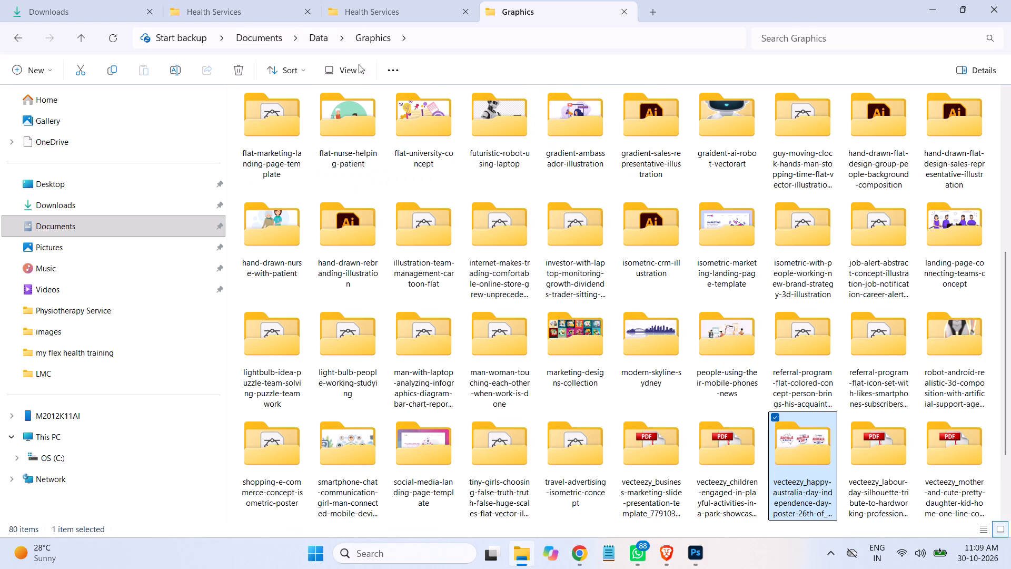
left_click(321, 38)
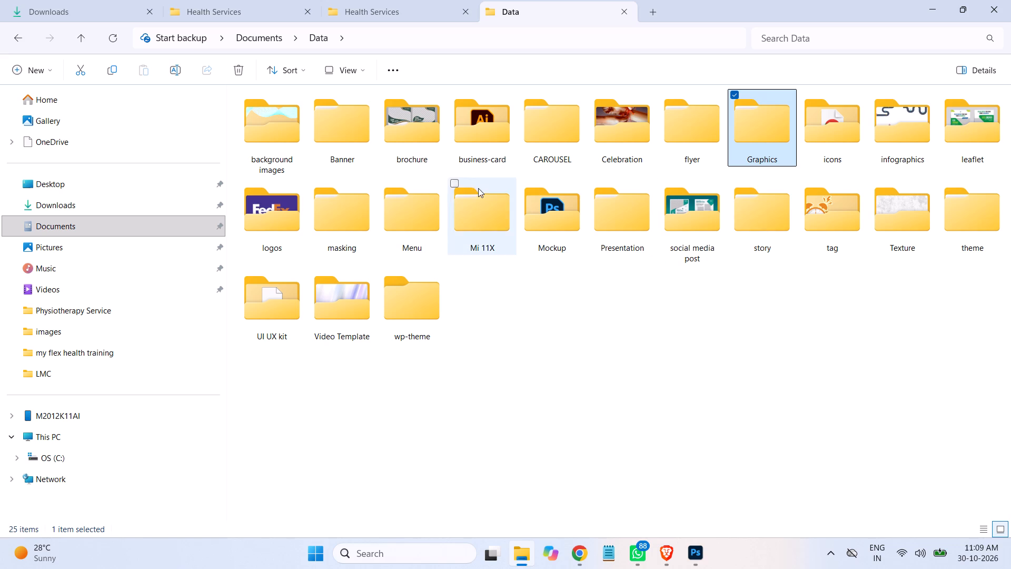
Examine the background images folder and the Banner folder's flat-webinar-template-nutritionist files, and return to the Data folder.
double_click(289, 134)
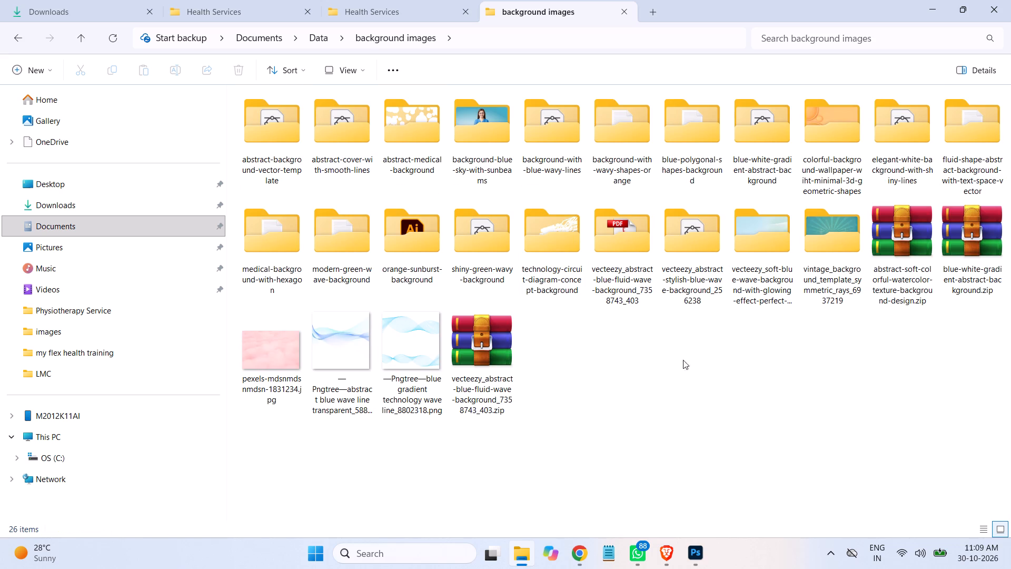
left_click(687, 366)
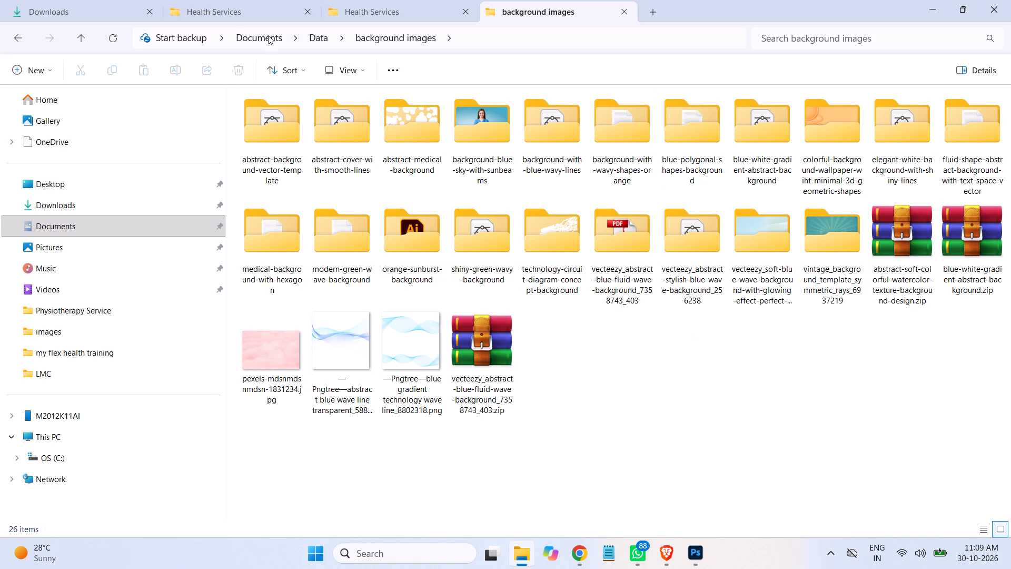
left_click(319, 38)
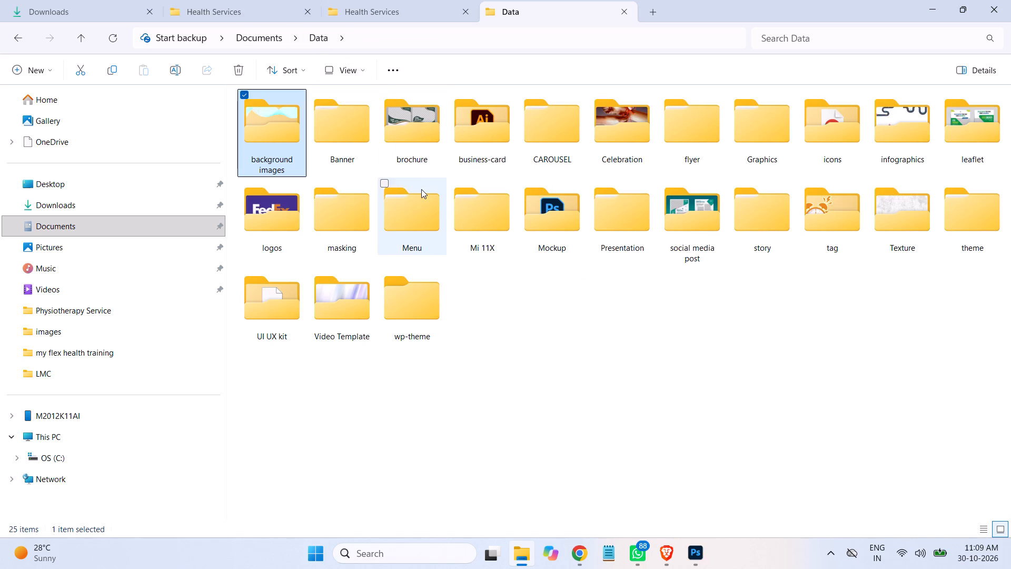
double_click(371, 136)
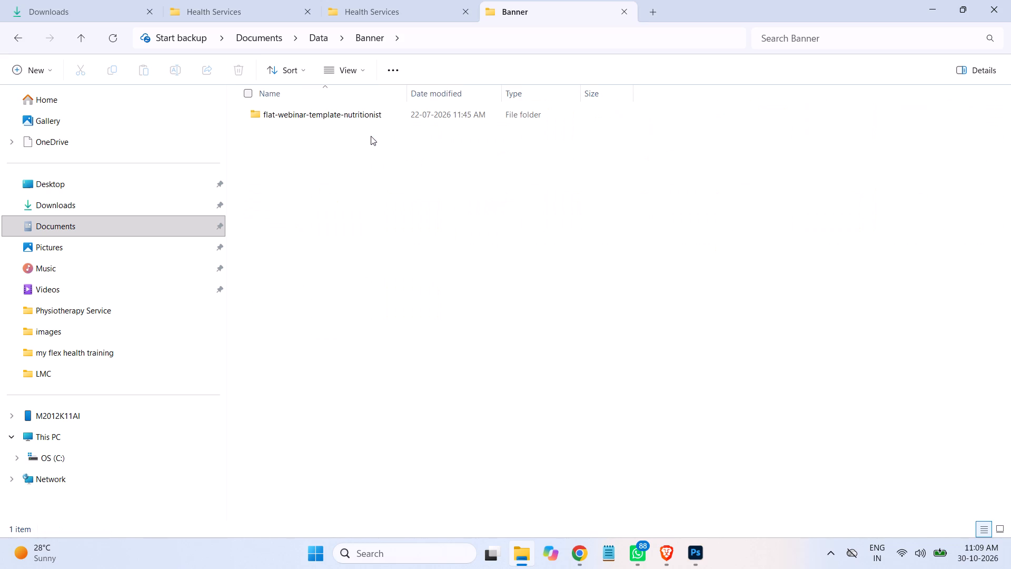
double_click(342, 114)
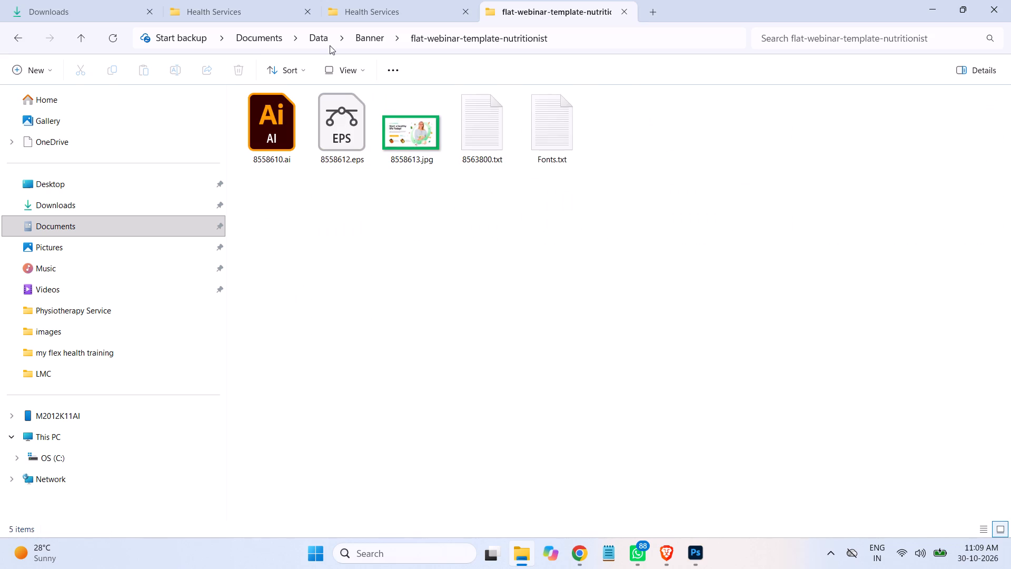
left_click(314, 35)
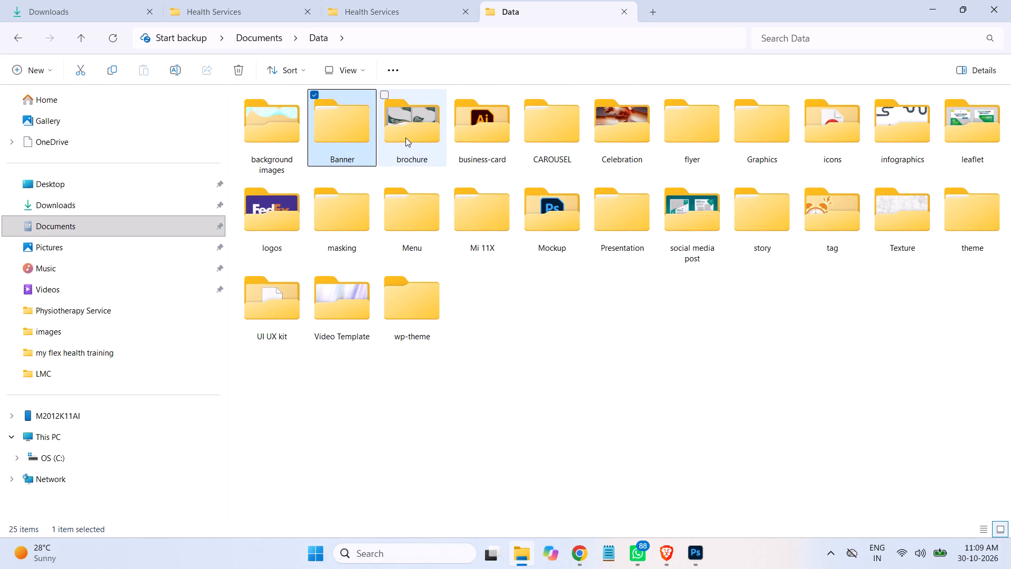
Examine the brochure folder's corporate bifold template and the leaflet folder's home-sale real-estate postcard template, and return to the Data folder.
double_click(406, 134)
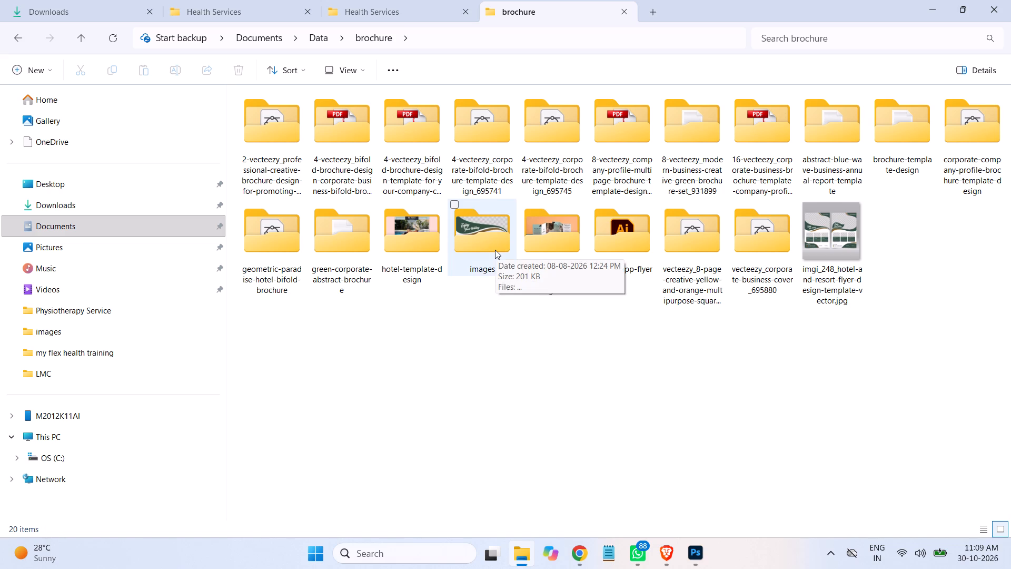
double_click(422, 135)
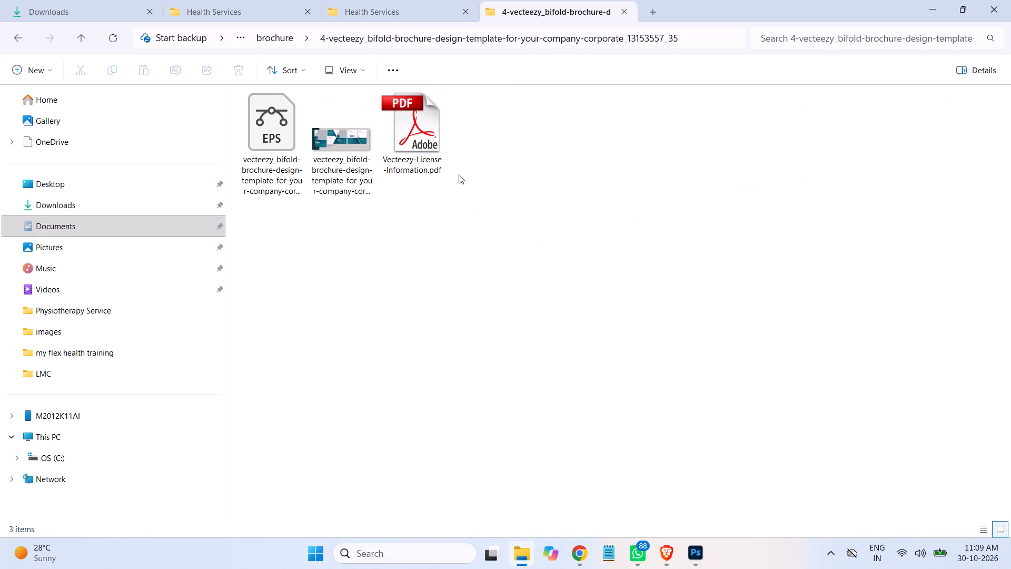
left_click(281, 35)
left_click(310, 37)
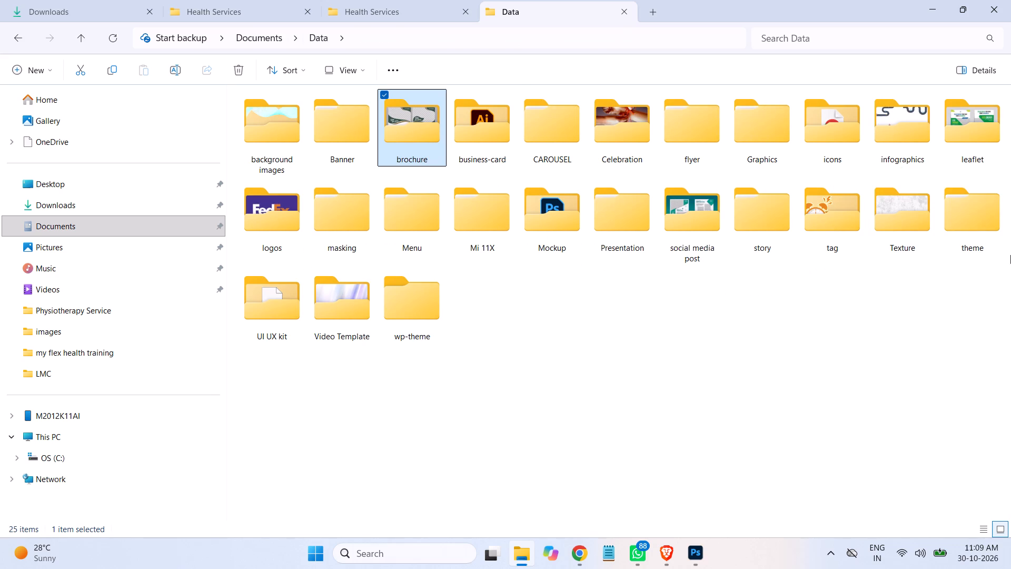
double_click(976, 139)
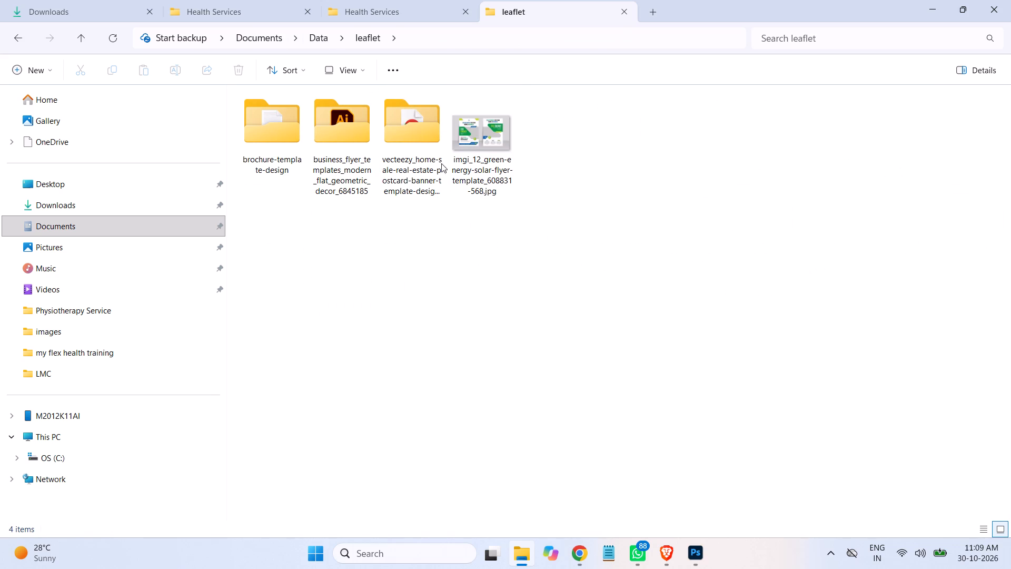
double_click(411, 141)
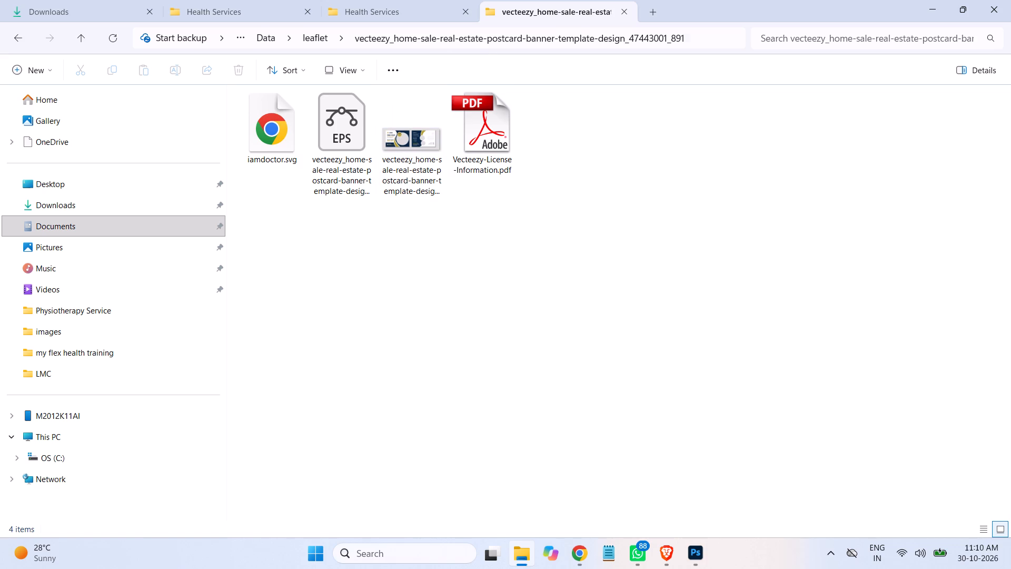
left_click(318, 35)
left_click(314, 37)
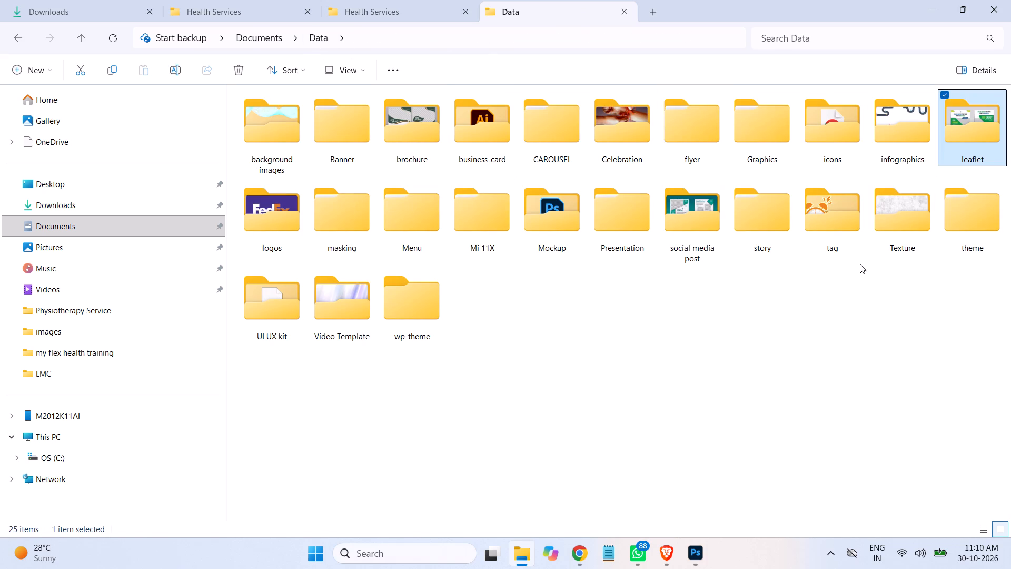
Look through the tag folder again, checking the vecteezy vertical infographic design with 5 options.
double_click(840, 223)
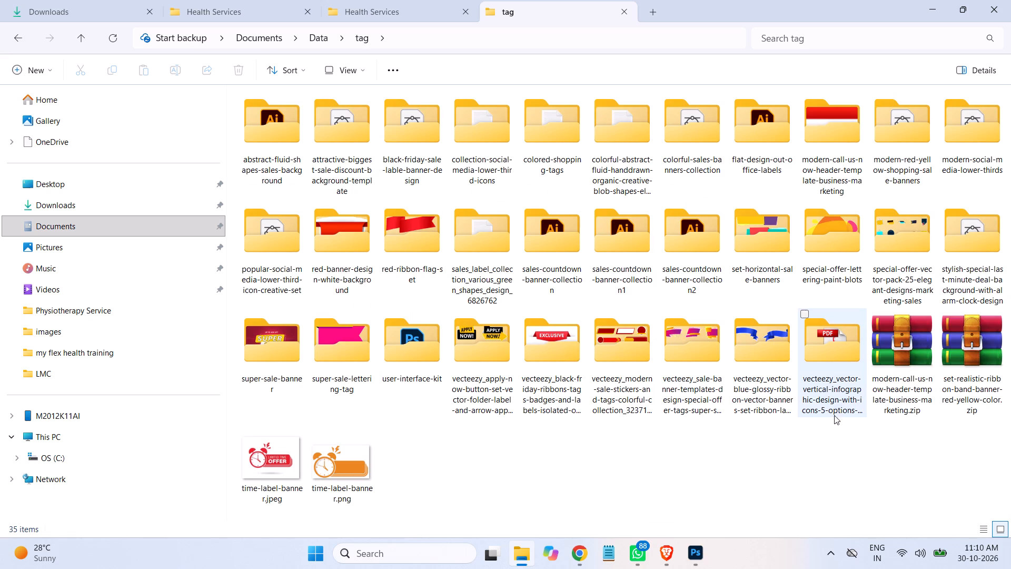
scroll(839, 415, "down", 1)
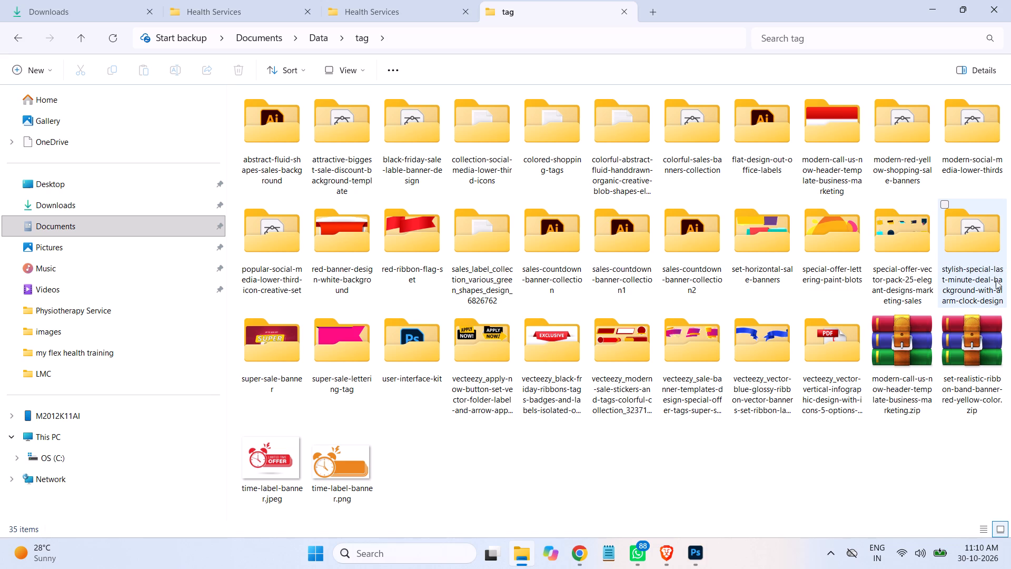
double_click(847, 359)
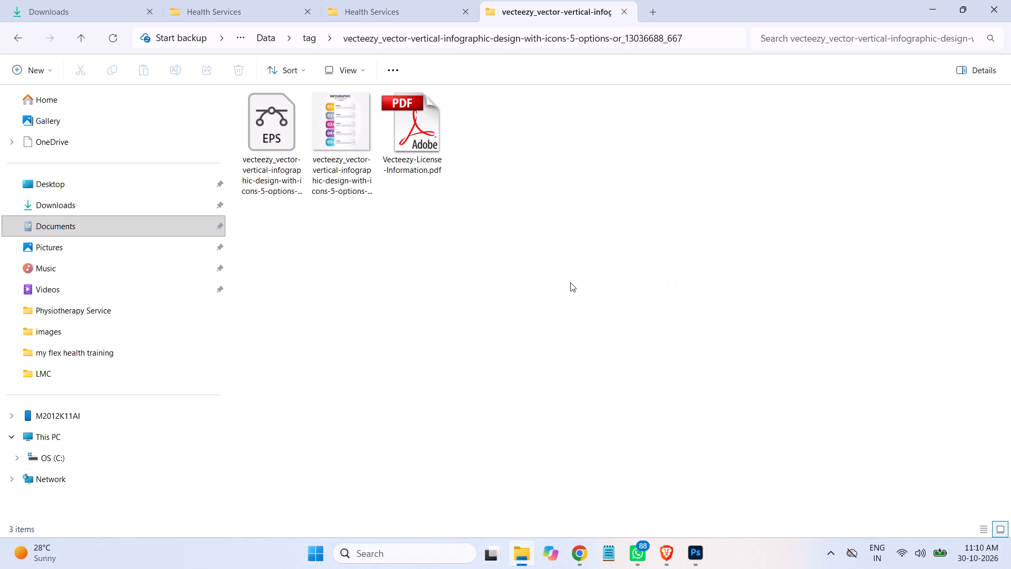
left_click(302, 41)
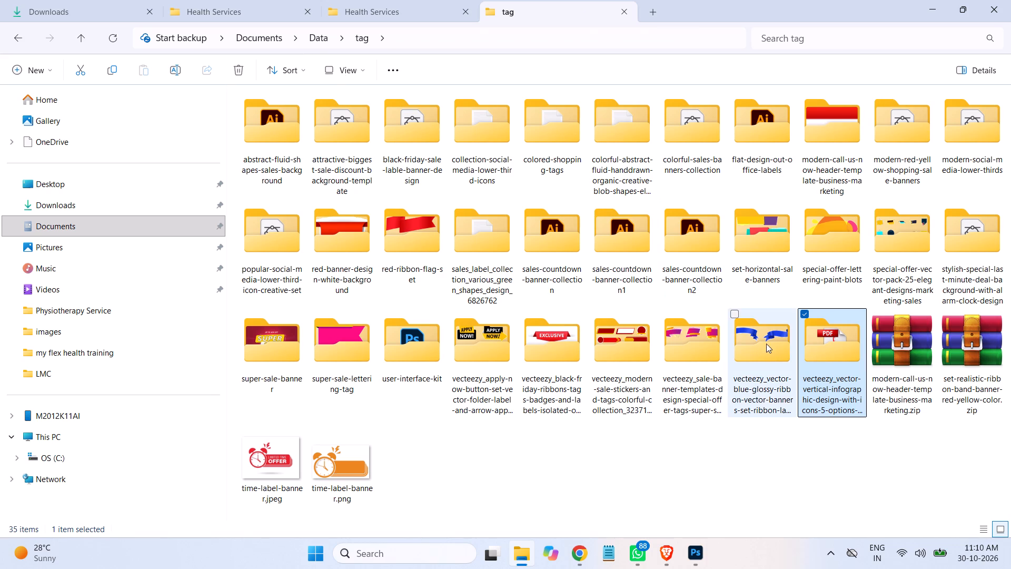
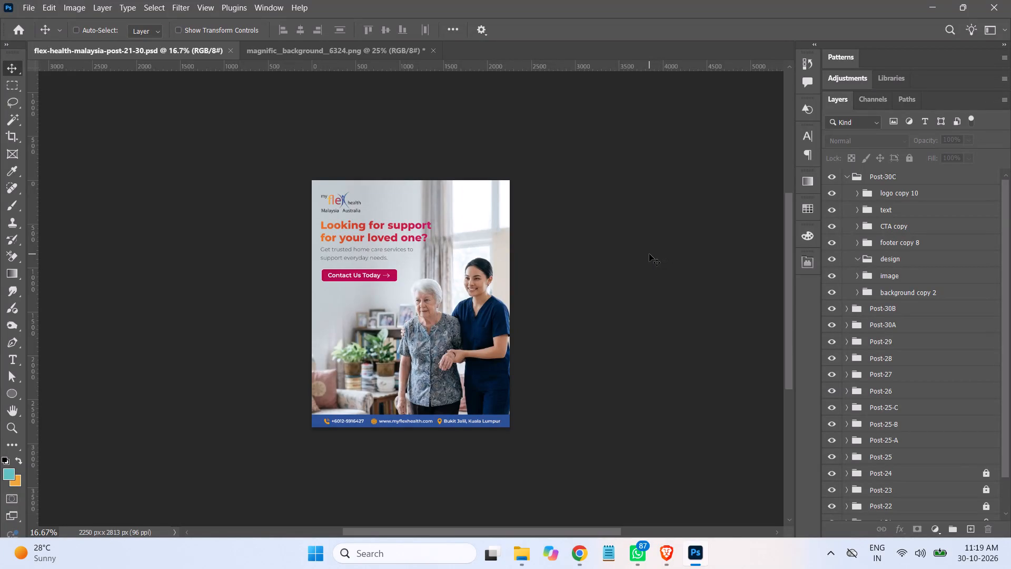
Darken the text colour of the "Get trusted home care services" subtext in Post-30C to #302f2f.
key("ctrl+equal")
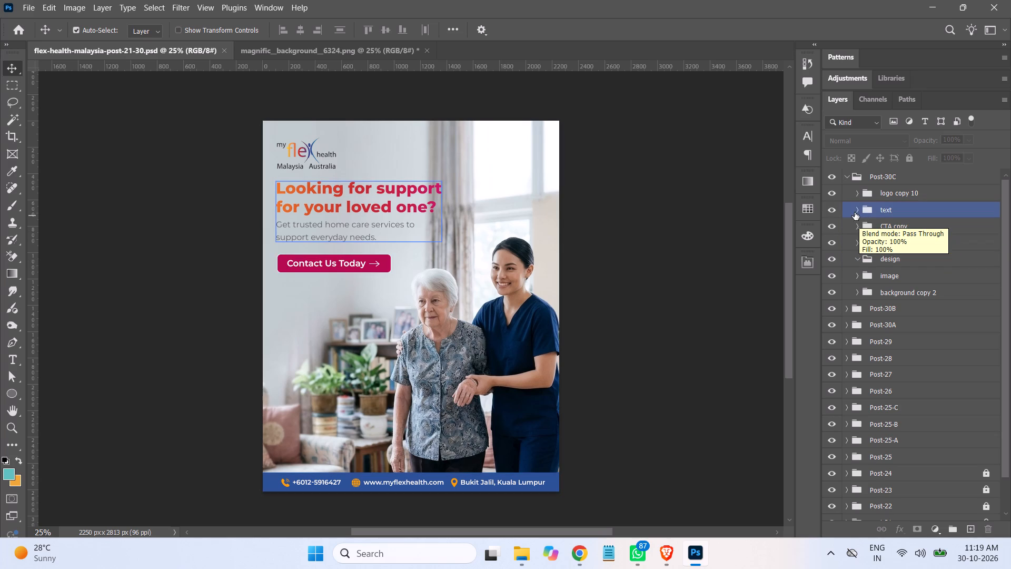
left_click(858, 211)
double_click(875, 258)
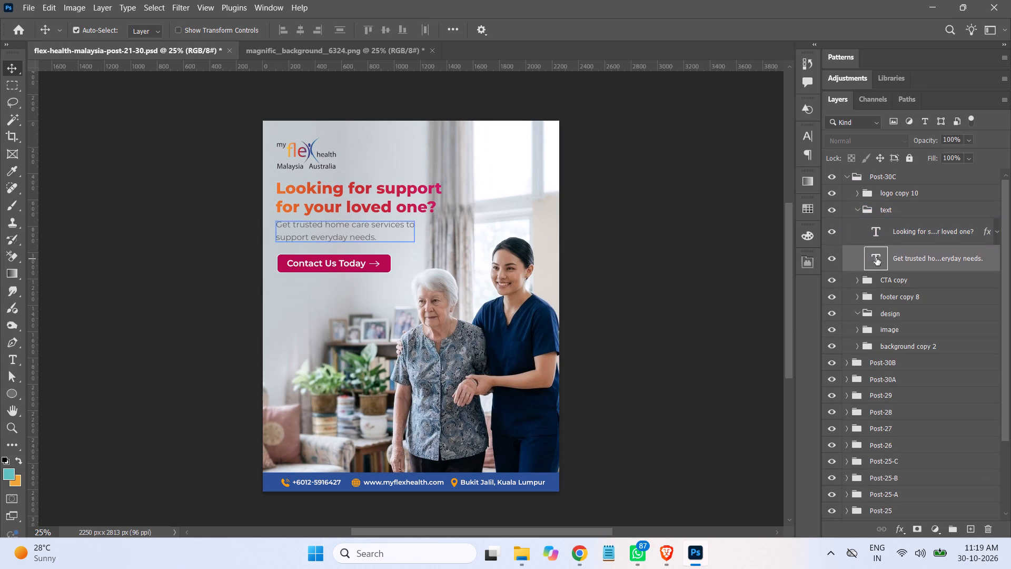
left_click(525, 32)
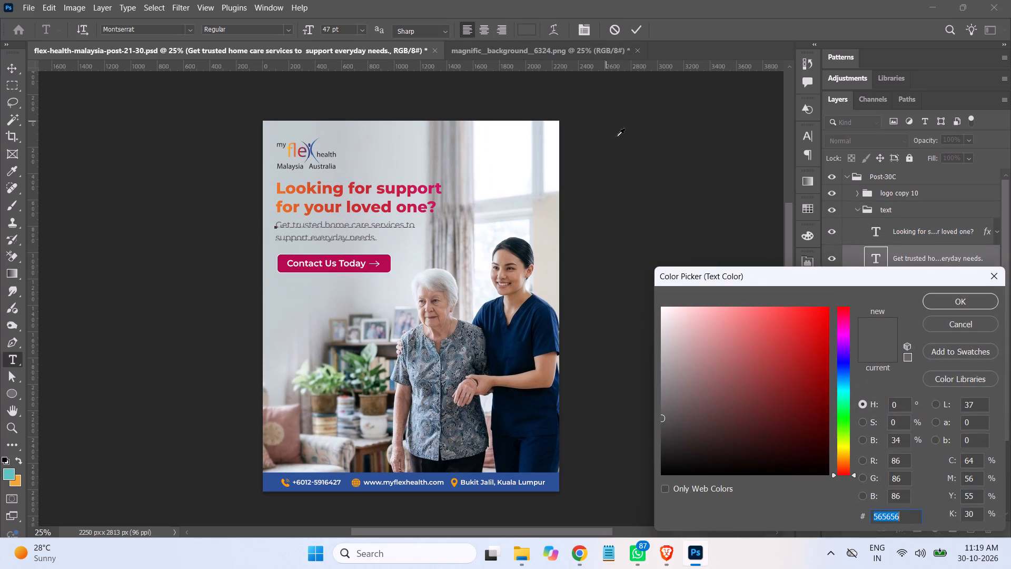
left_click_drag(668, 435, 663, 442)
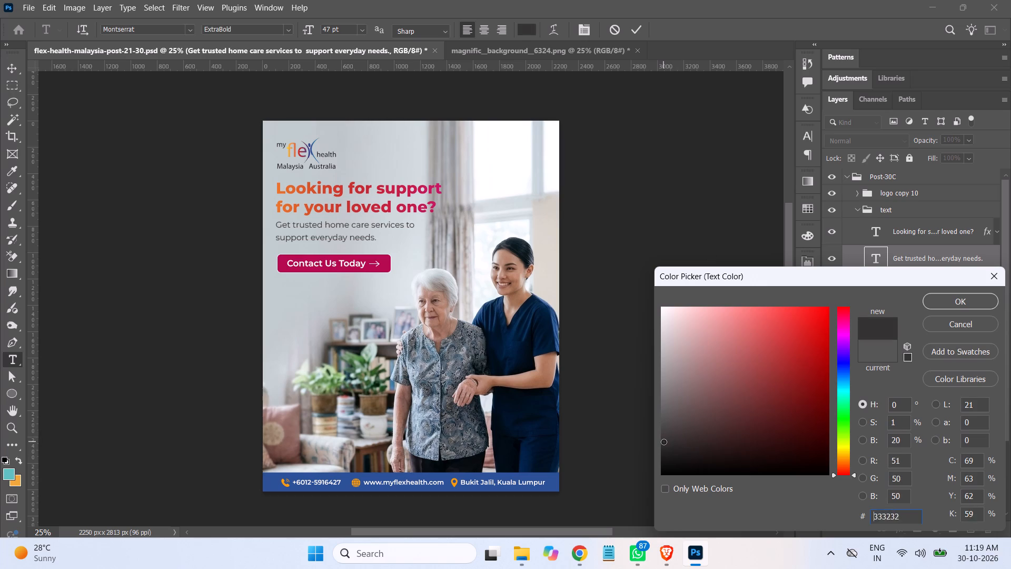
left_click_drag(663, 442, 663, 443)
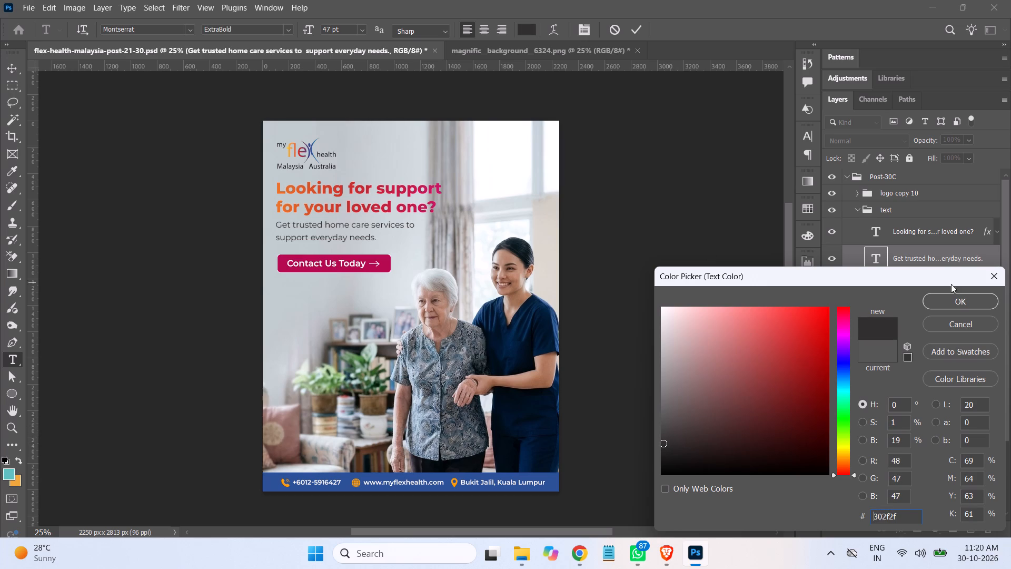
left_click(939, 303)
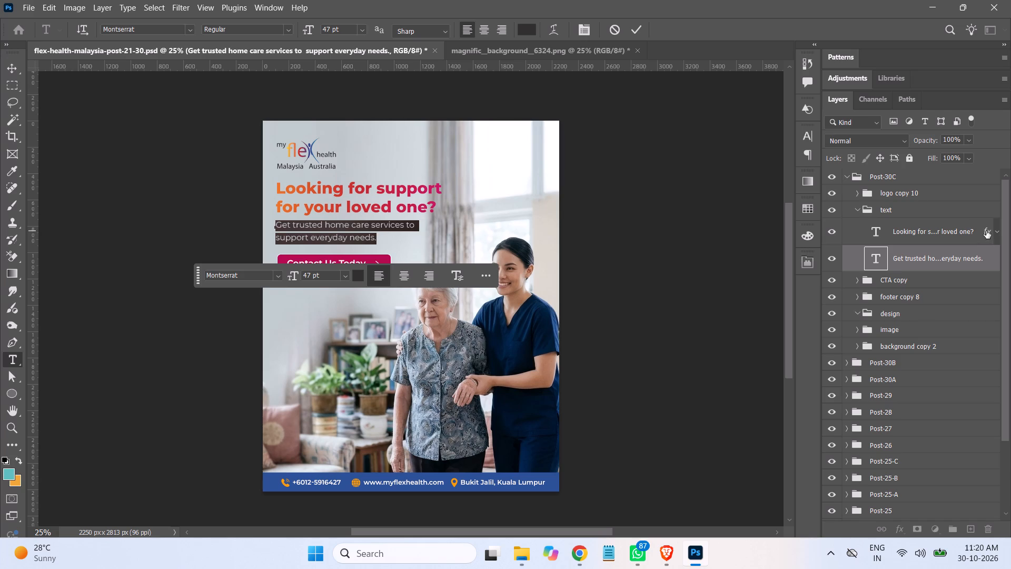
Remove the gradient effect from the "Looking for support for your loved one?" headline and recolour its text to the footer's blue, #2a5097.
left_click_drag(986, 231, 994, 529)
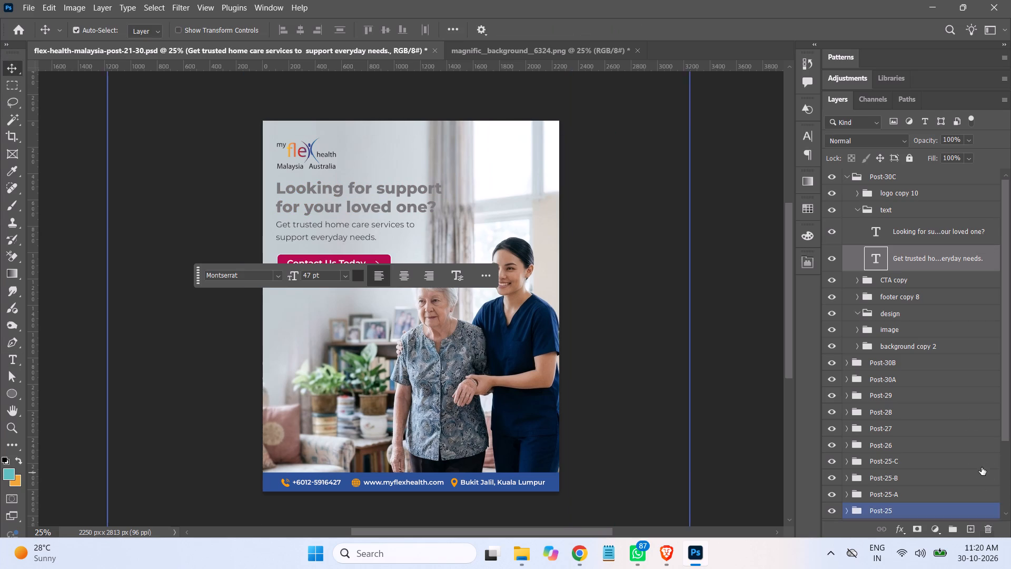
double_click(874, 231)
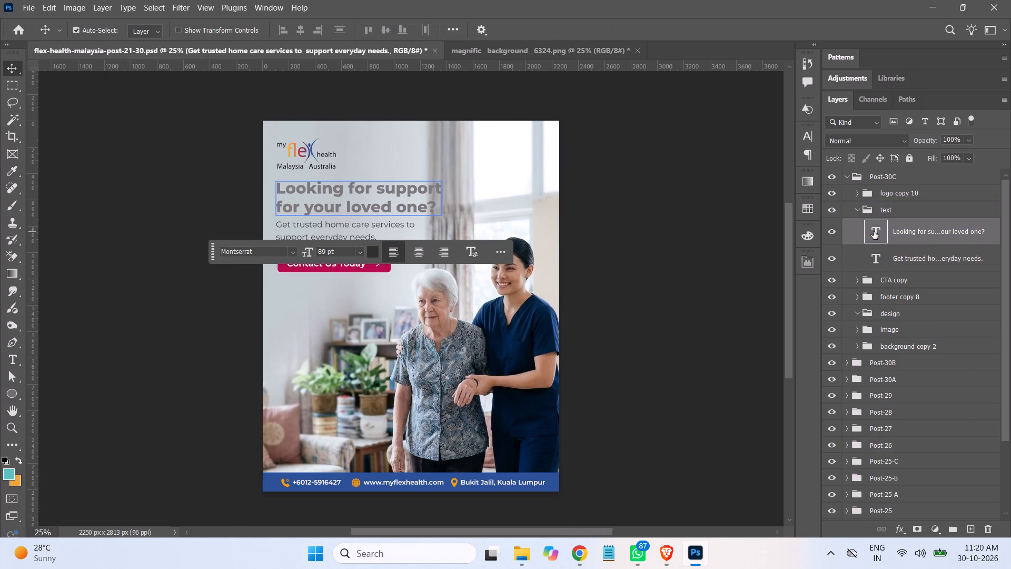
left_click(531, 29)
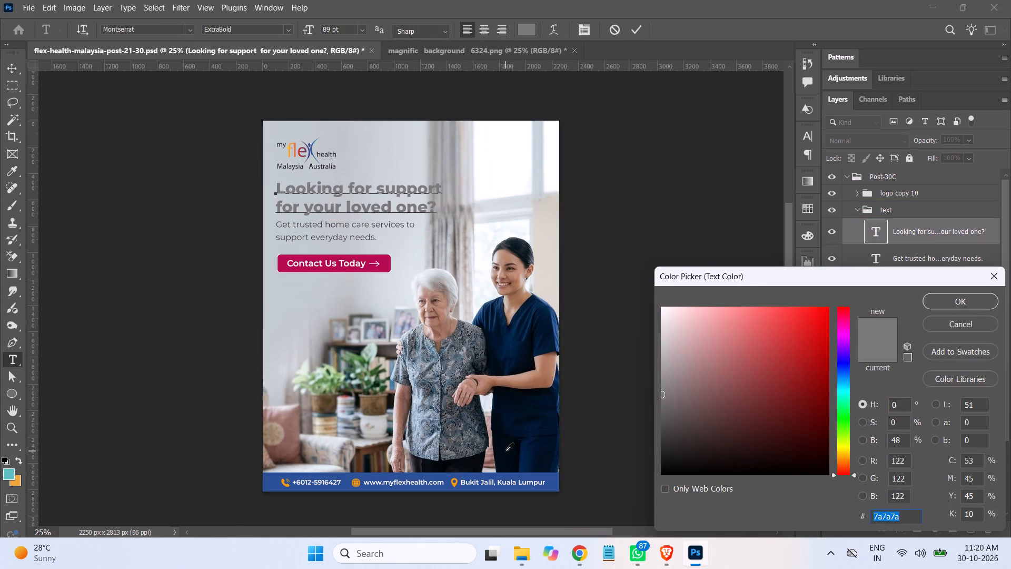
left_click(442, 476)
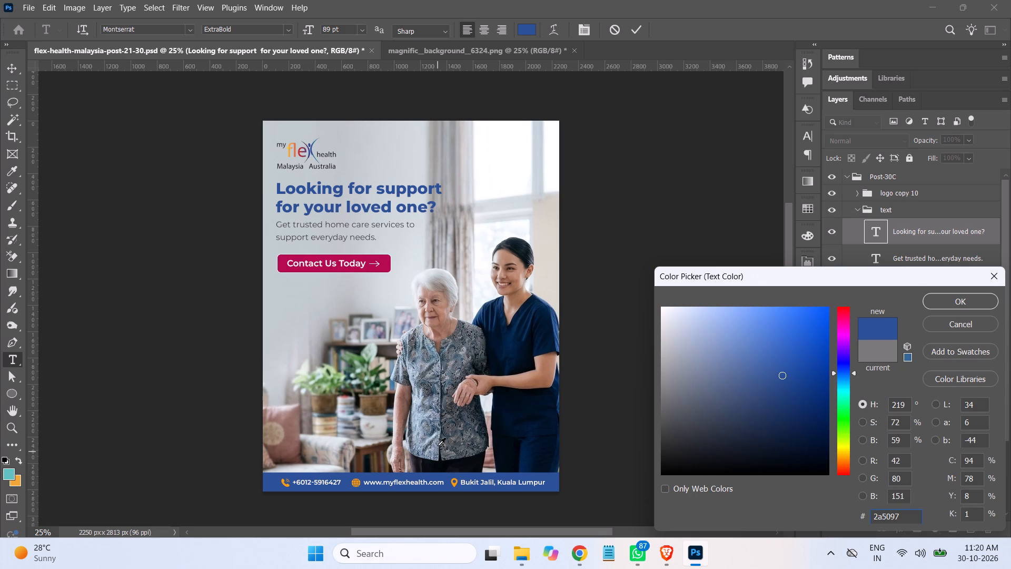
left_click(963, 304)
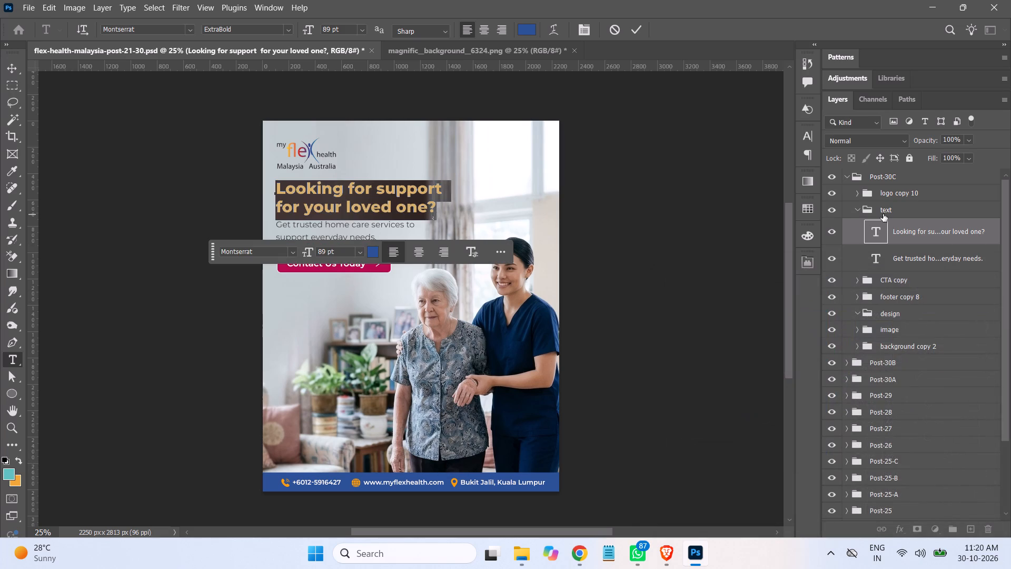
left_click(858, 208)
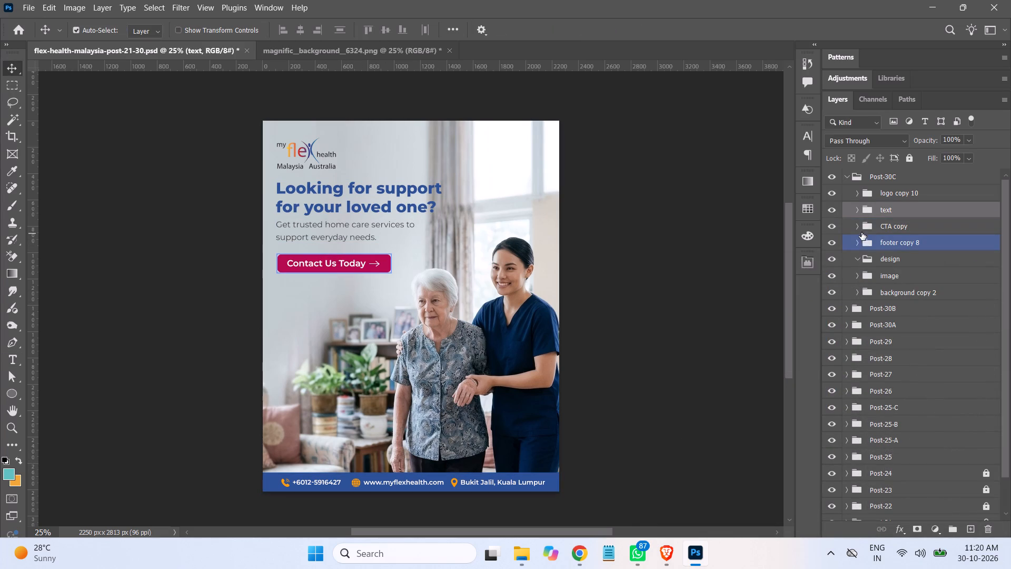
Apply an orange-to-magenta linear Gradient Overlay at 0° and 150% scale to the Contact Us Today button's Rectangle 5 in the CTA copy group.
left_click(859, 226)
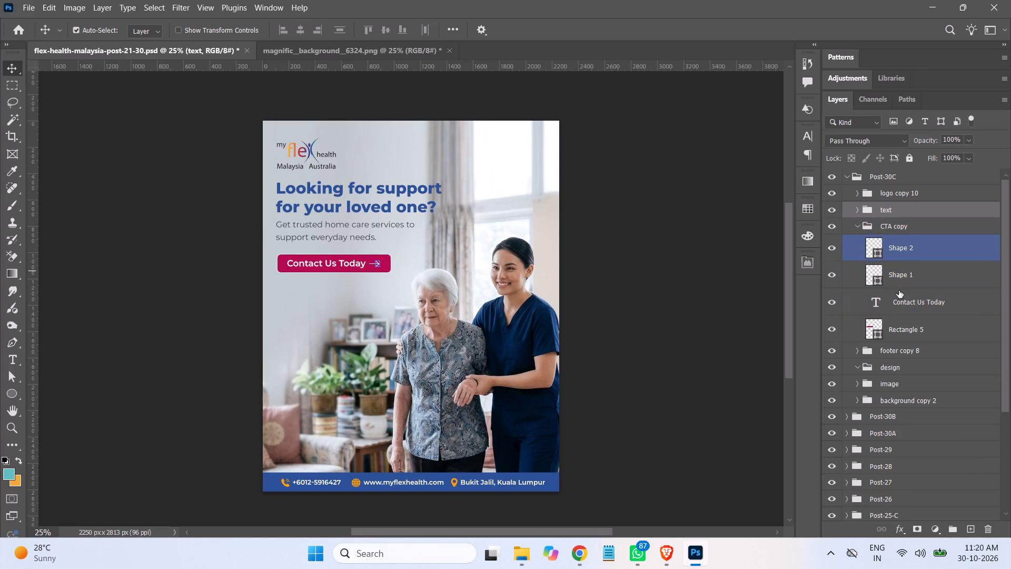
left_click(935, 331)
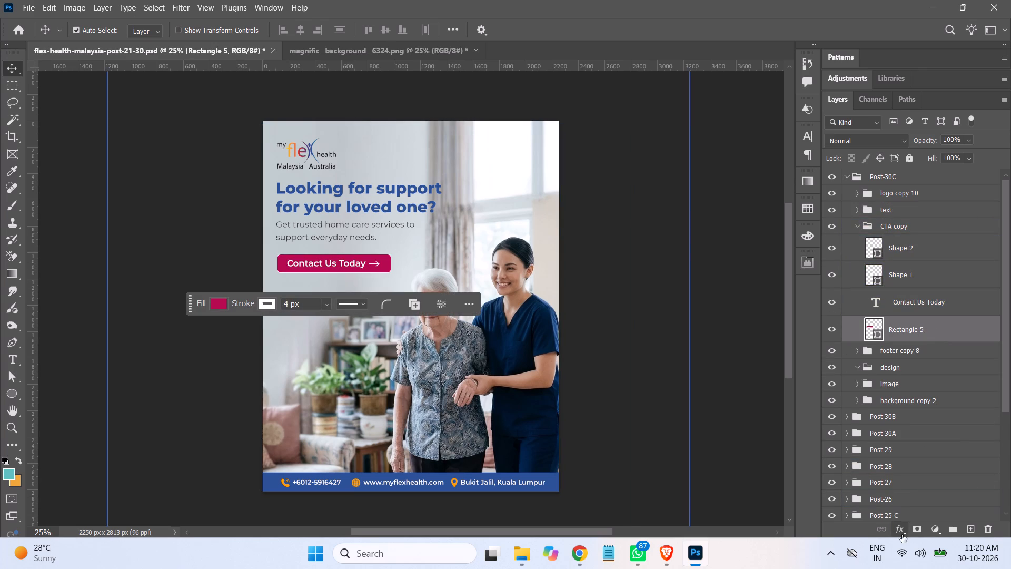
left_click(902, 533)
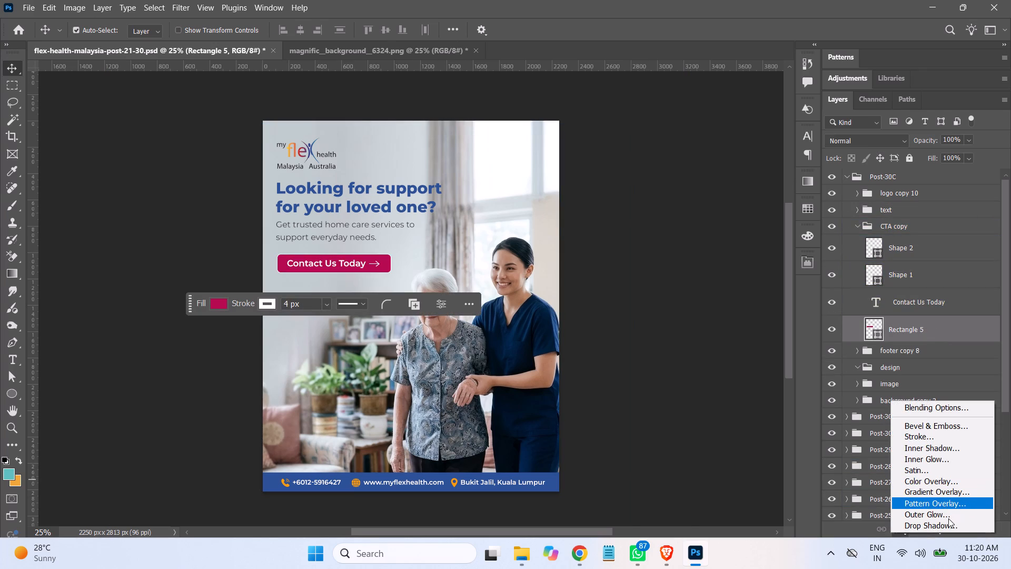
left_click(950, 491)
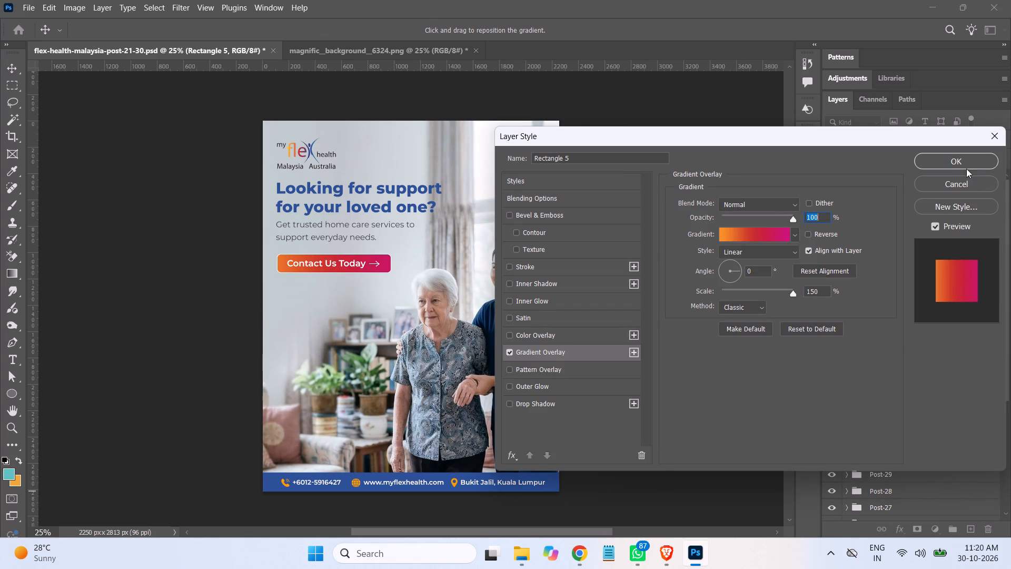
left_click(954, 162)
left_click(658, 230)
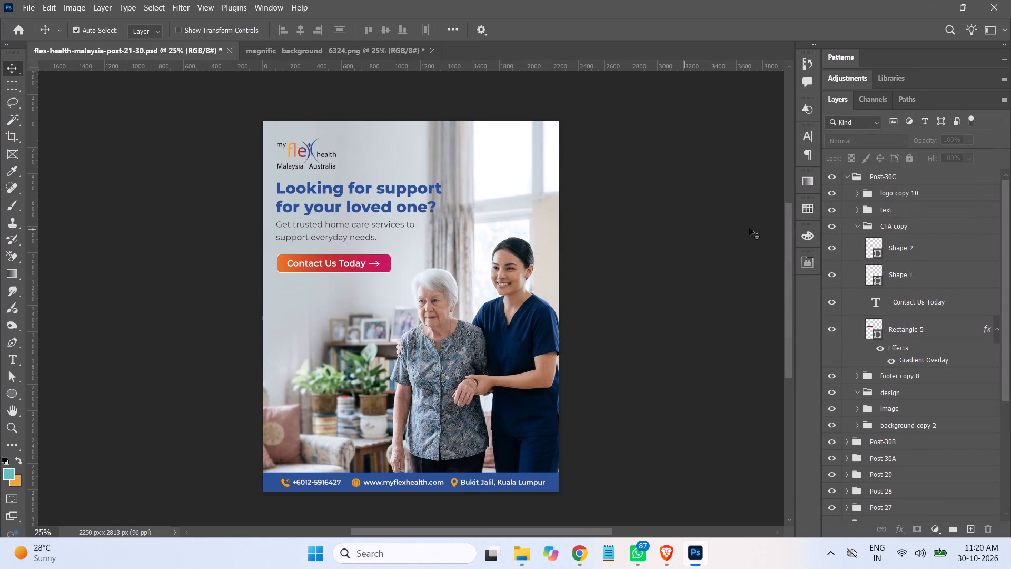
left_click(999, 331)
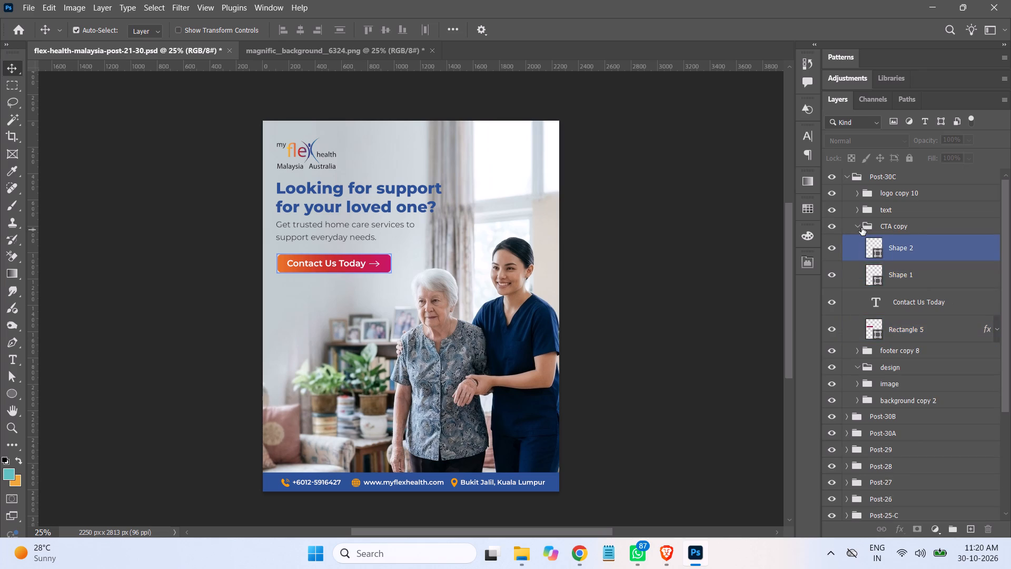
left_click(859, 226)
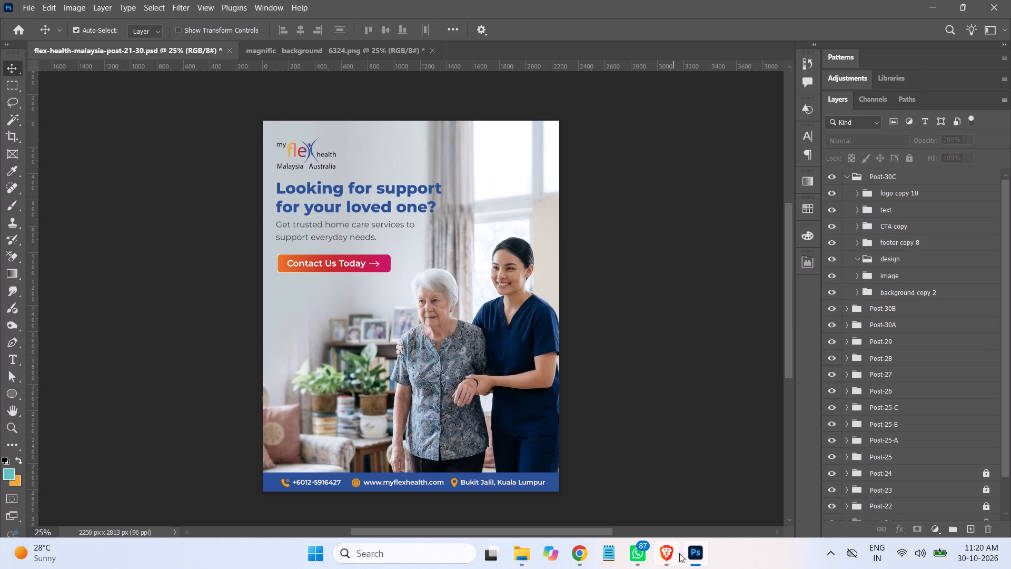
Switch to File Explorer, find My_Flex_Health_Brand_Guidelines.pdf in the LMC Health Services folder, and open it.
left_click(527, 555)
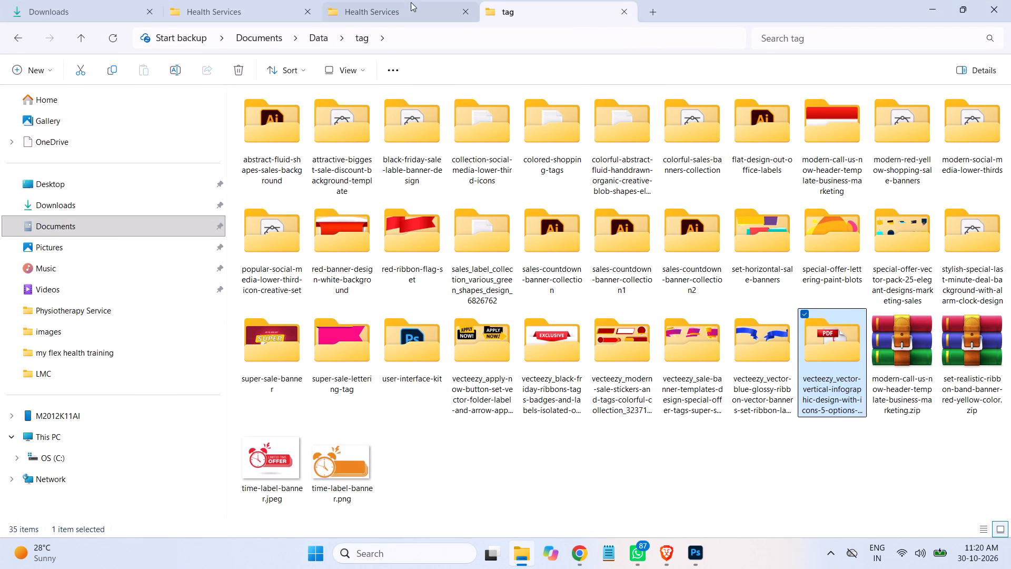
left_click(392, 7)
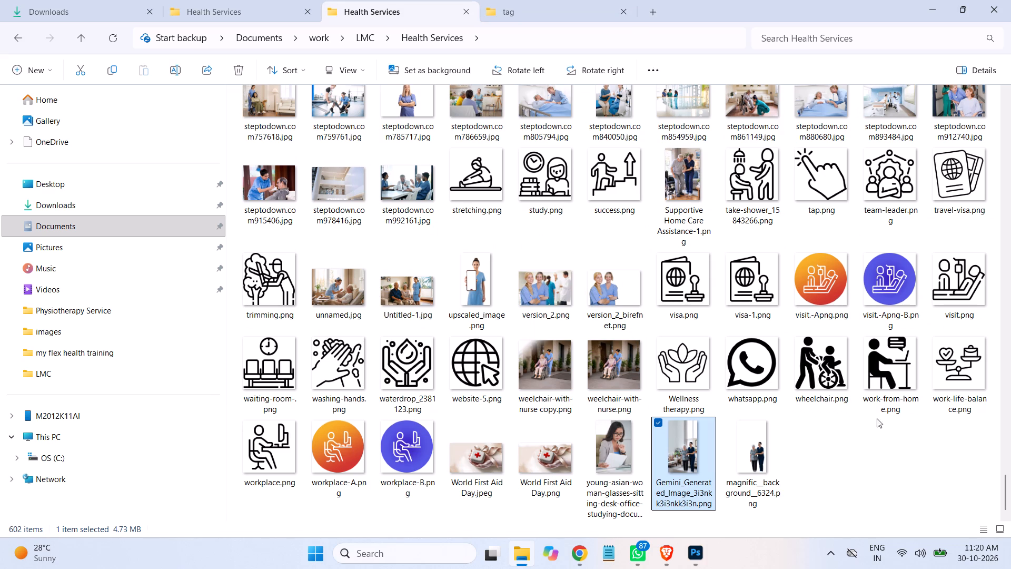
left_click_drag(1010, 492, 999, 440)
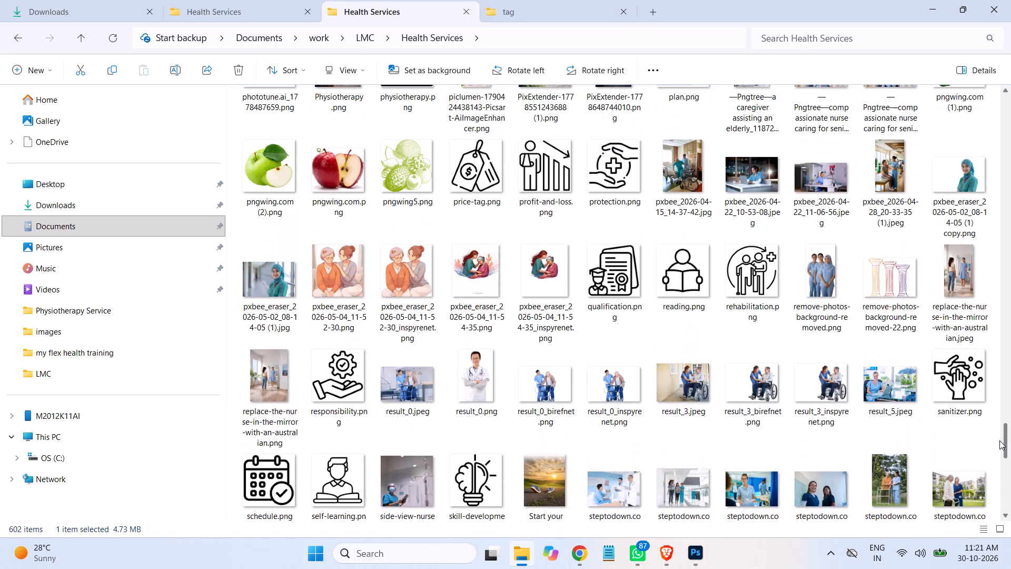
left_click_drag(999, 440, 988, 403)
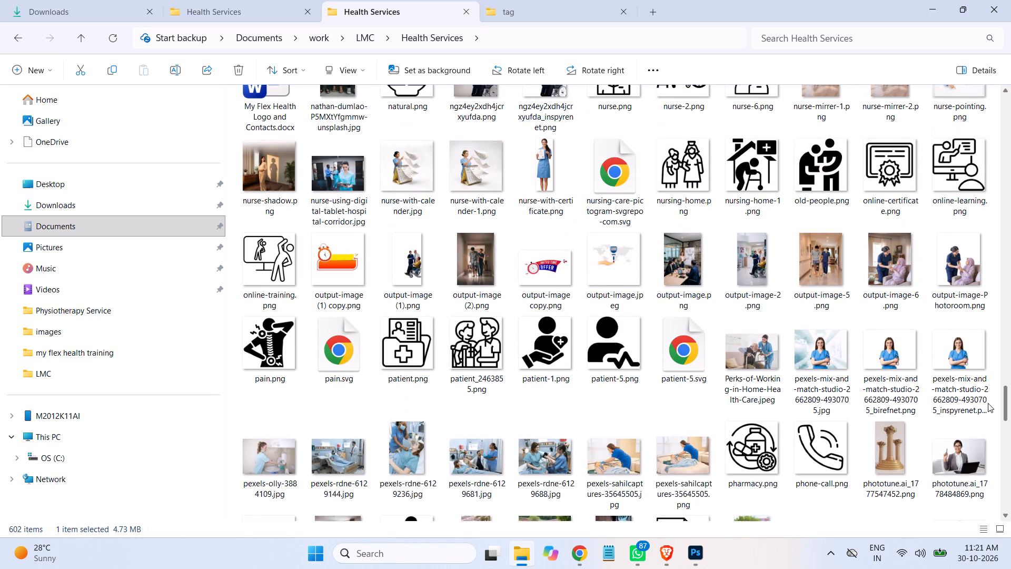
left_click_drag(988, 403, 986, 341)
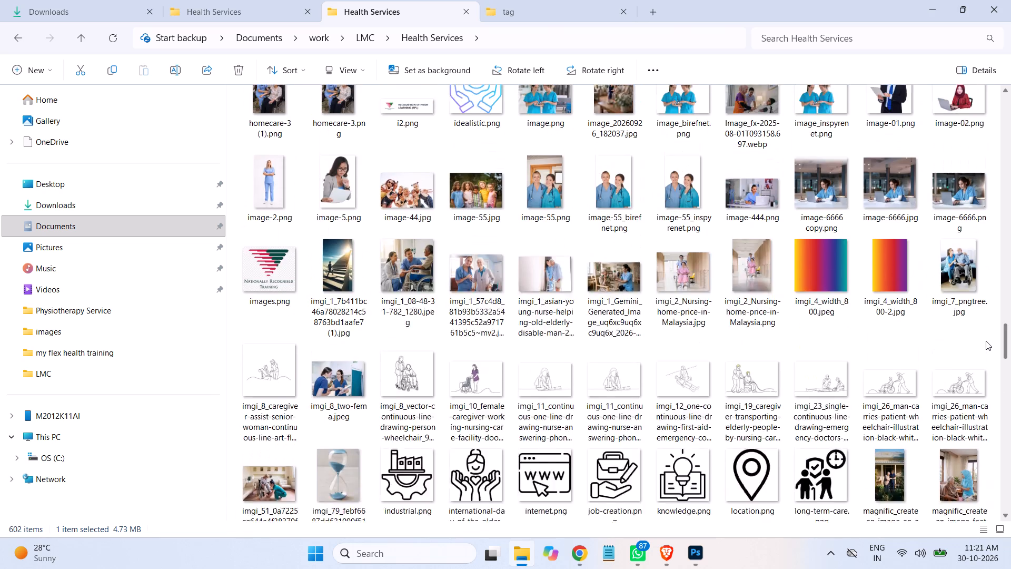
left_click_drag(986, 341, 1002, 369)
double_click(288, 436)
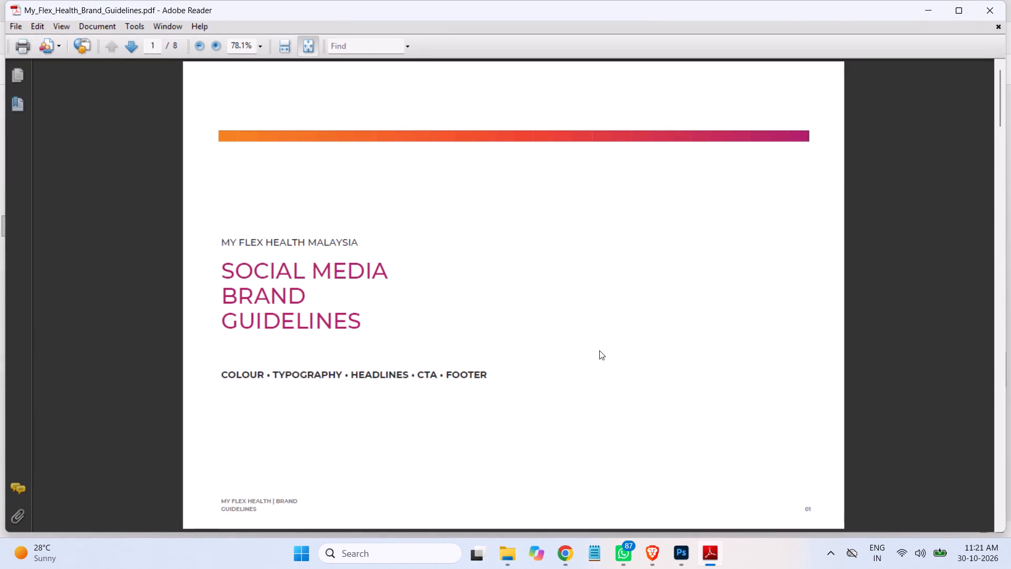
Review the brand guidelines from start to end and back, covering headline styles, subheadings, photography, typography, colour palette and visual identity.
scroll(631, 358, "down", 7)
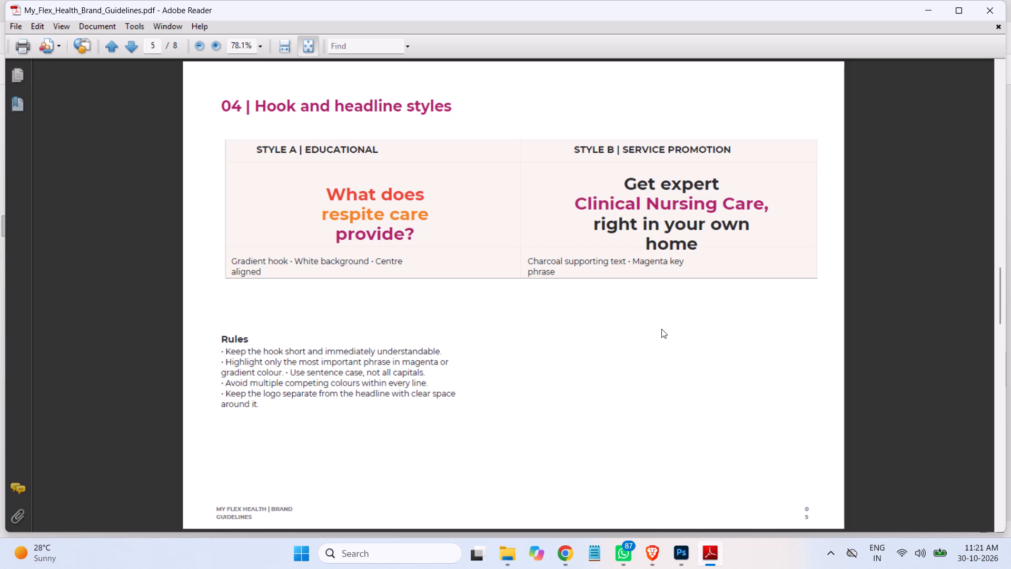
scroll(661, 329, "down", 2)
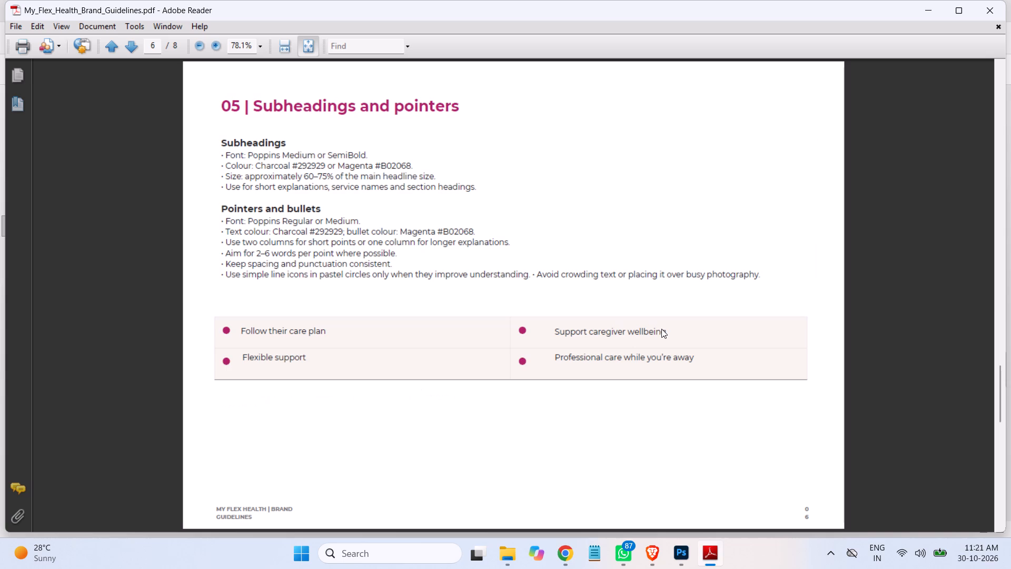
scroll(661, 329, "down", 3)
scroll(661, 329, "up", 1)
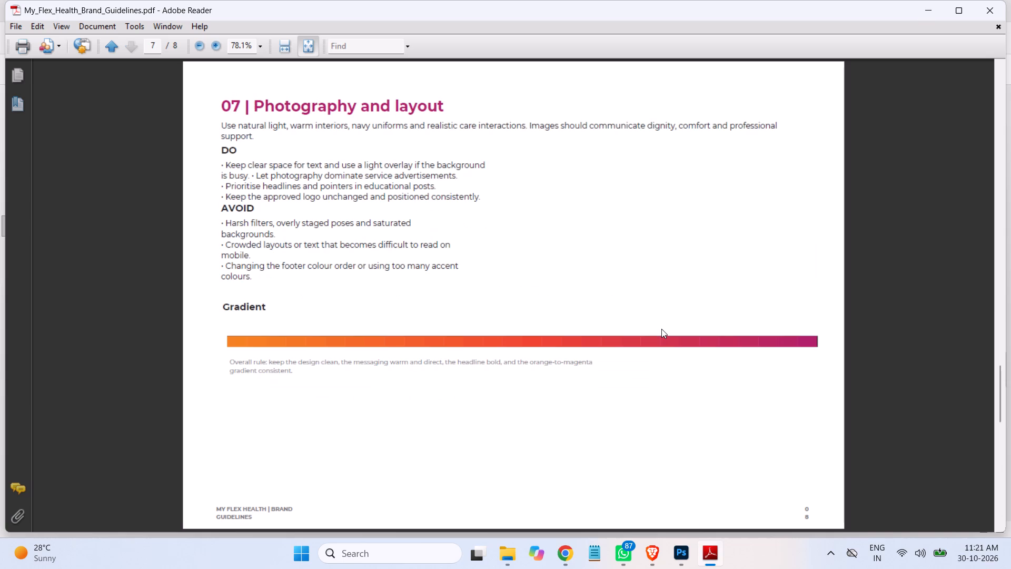
scroll(661, 329, "up", 4)
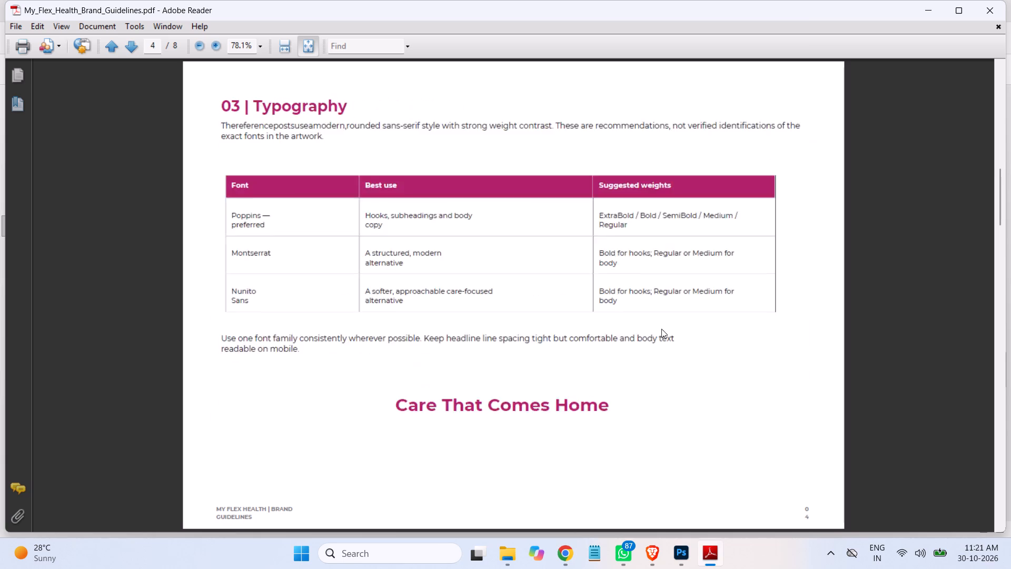
scroll(661, 329, "up", 1)
scroll(661, 329, "down", 1)
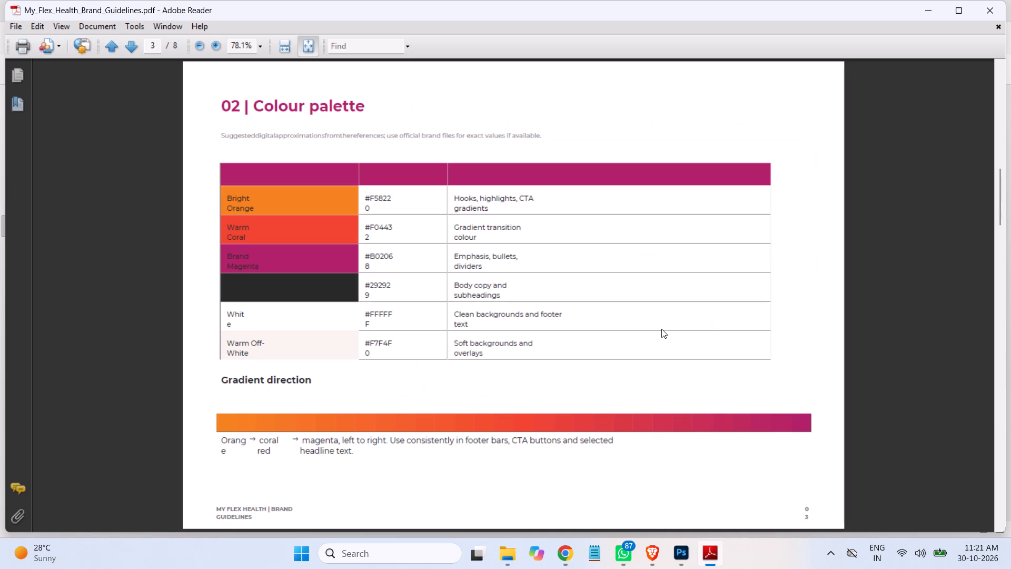
scroll(661, 329, "up", 2)
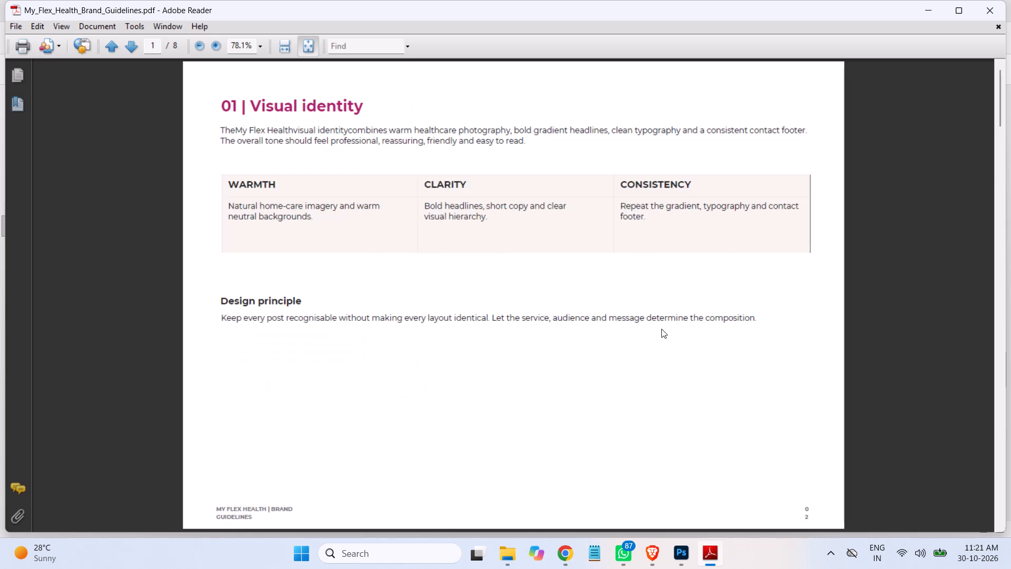
scroll(661, 329, "up", 1)
Go through the guidelines again, checking typography, subheadings, layout and headline styles, and finish at the 02 Colour palette page.
scroll(753, 257, "down", 3)
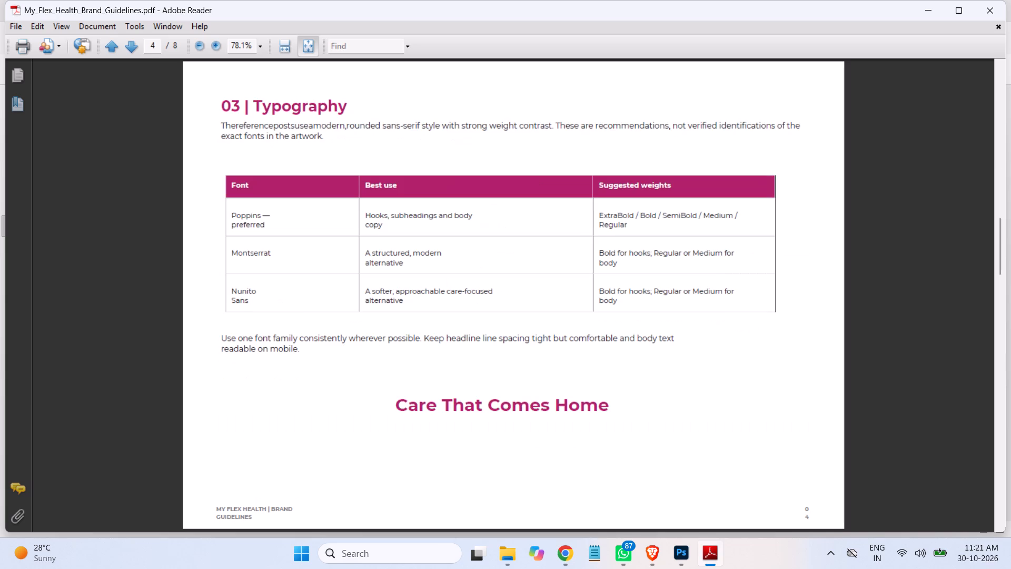
left_click_drag(491, 399, 583, 398)
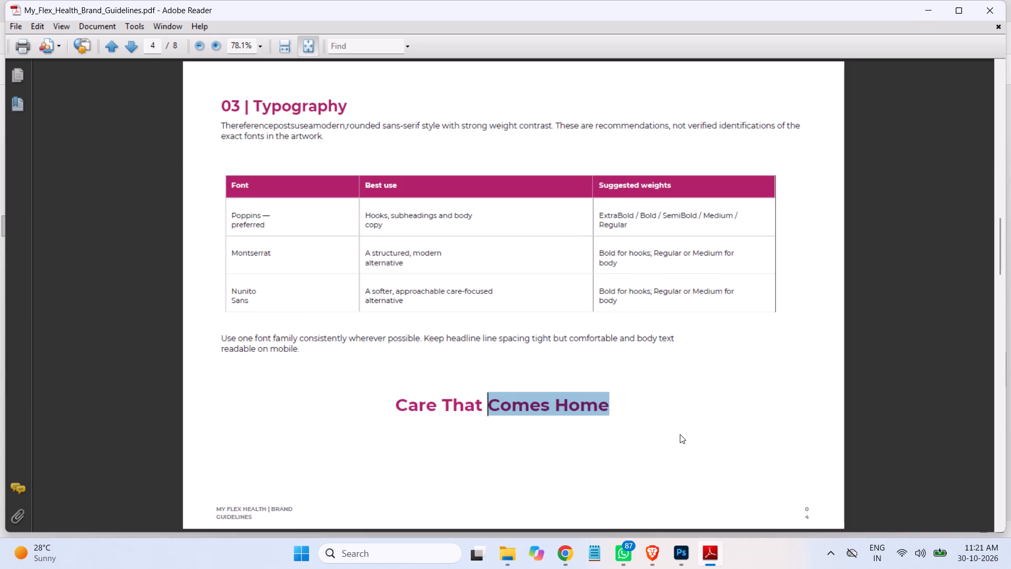
left_click(705, 413)
scroll(659, 259, "down", 1)
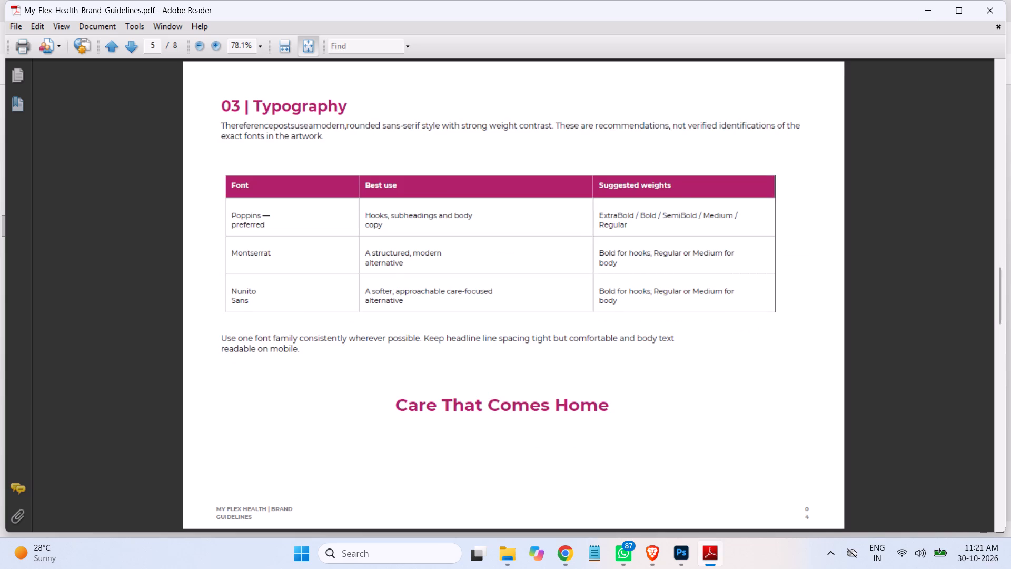
scroll(659, 260, "down", 1)
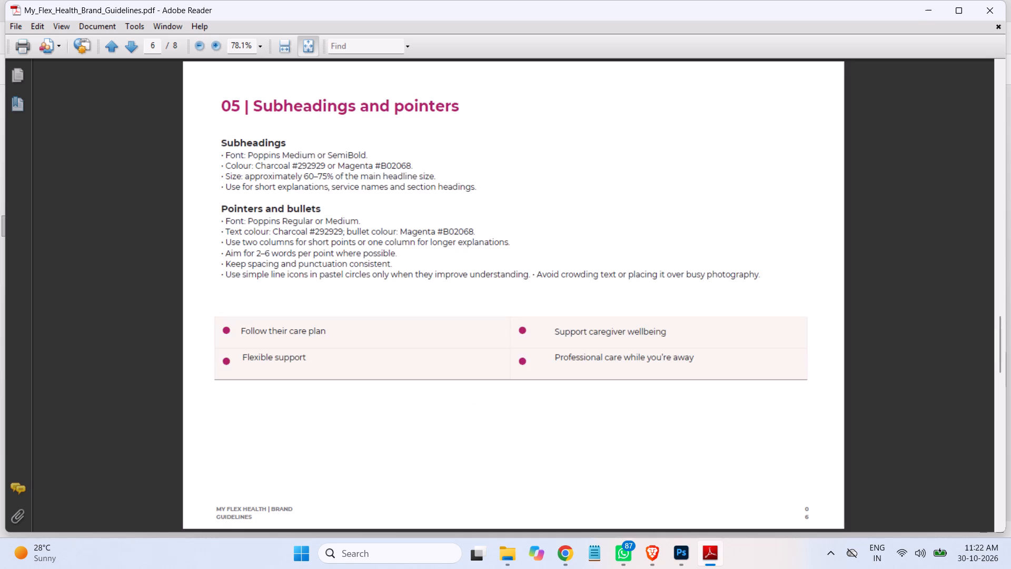
scroll(659, 260, "down", 4)
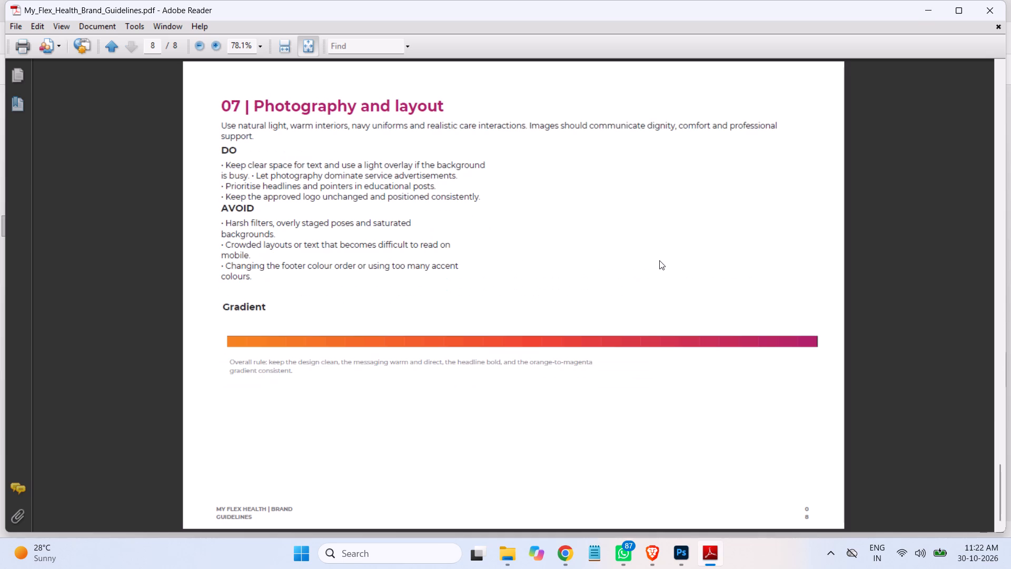
scroll(659, 260, "down", 1)
scroll(659, 260, "up", 3)
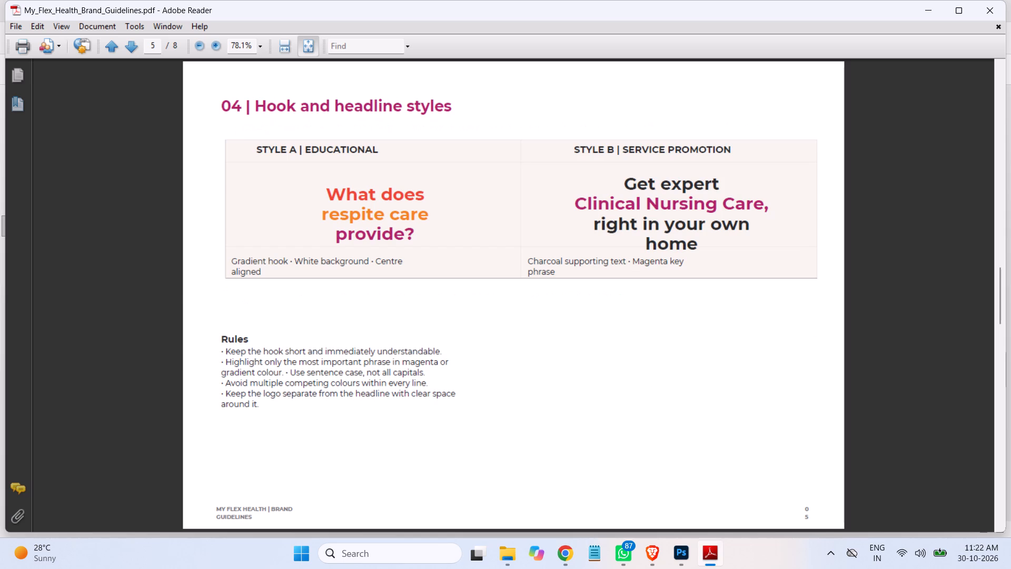
scroll(659, 260, "up", 2)
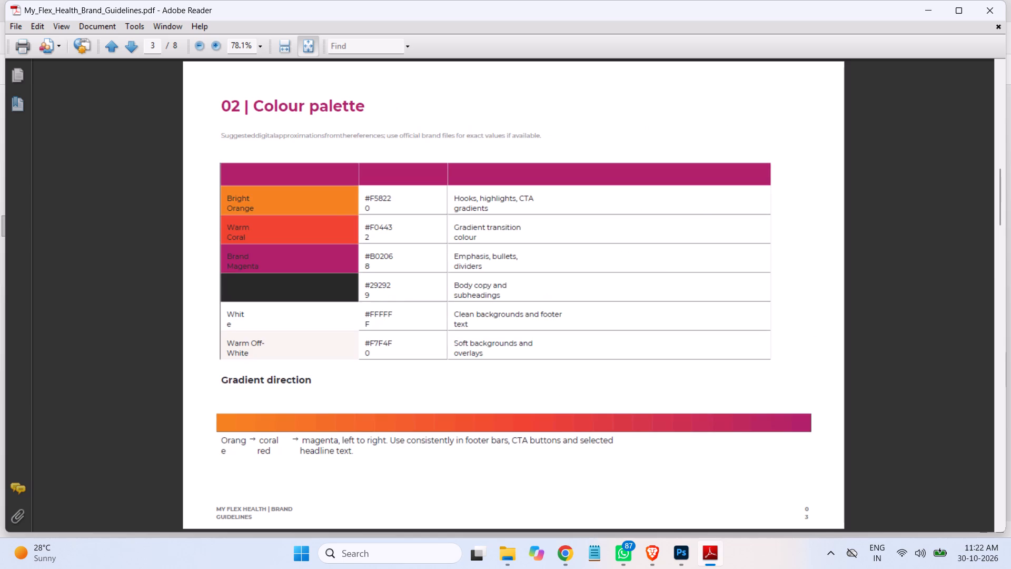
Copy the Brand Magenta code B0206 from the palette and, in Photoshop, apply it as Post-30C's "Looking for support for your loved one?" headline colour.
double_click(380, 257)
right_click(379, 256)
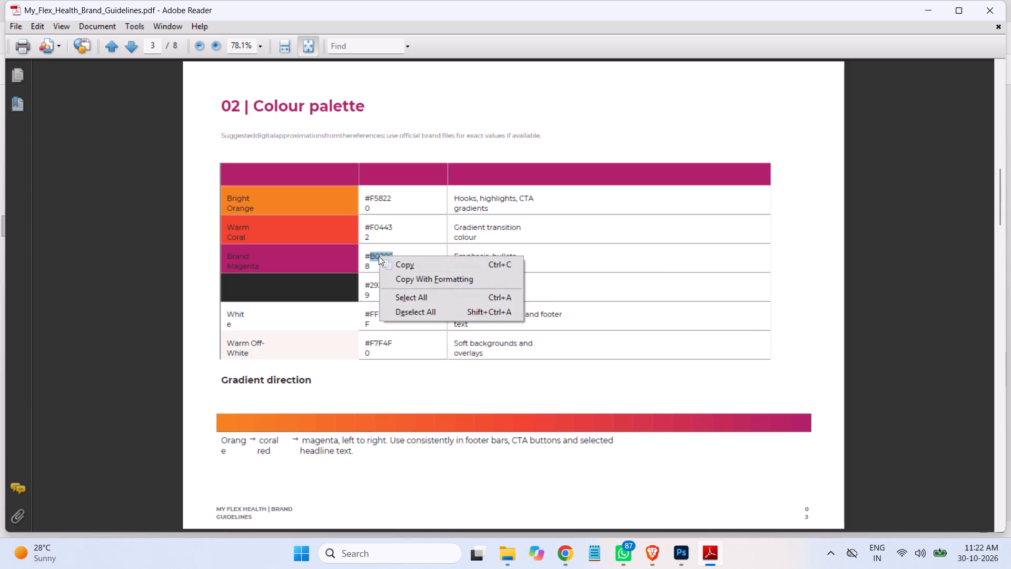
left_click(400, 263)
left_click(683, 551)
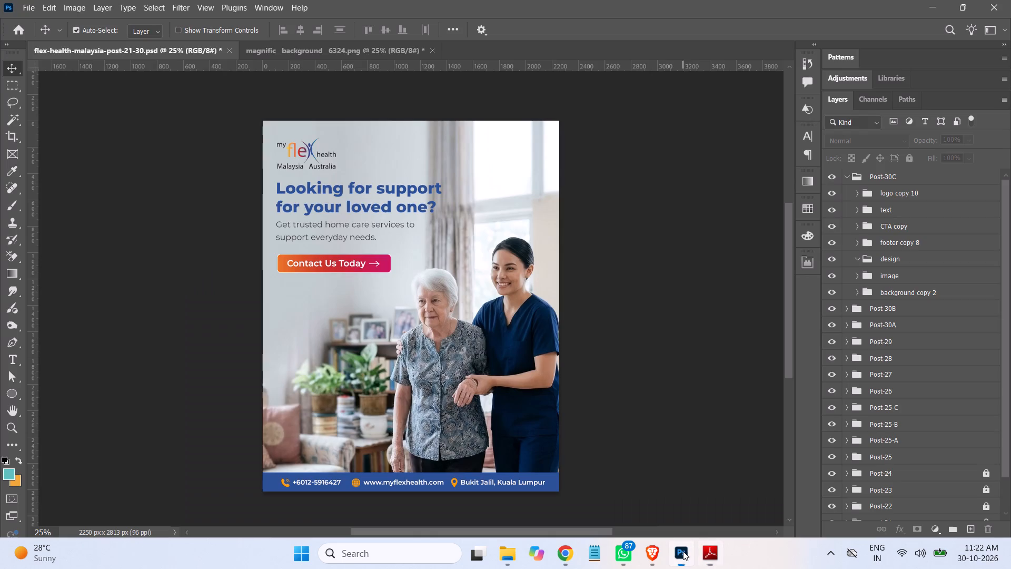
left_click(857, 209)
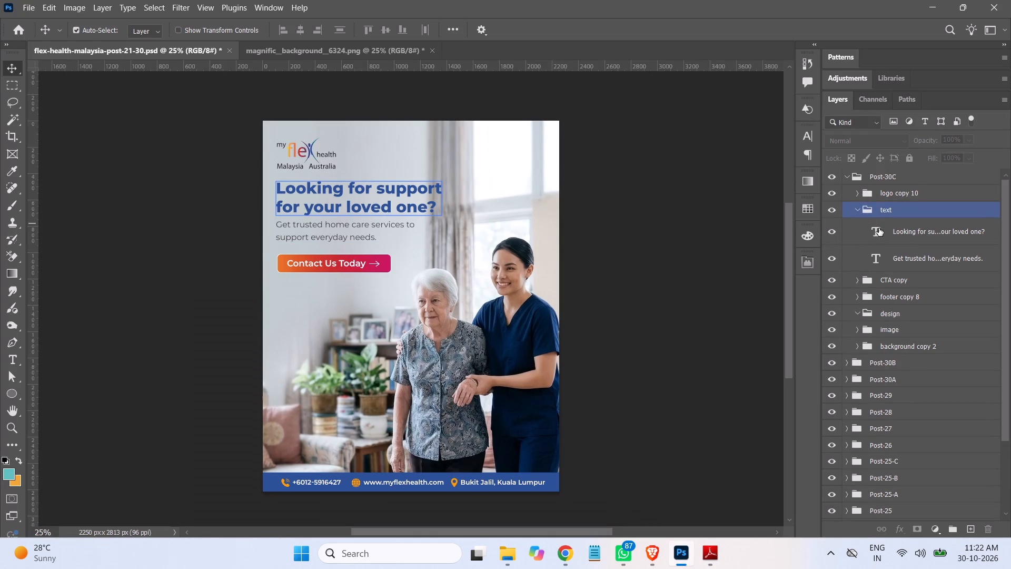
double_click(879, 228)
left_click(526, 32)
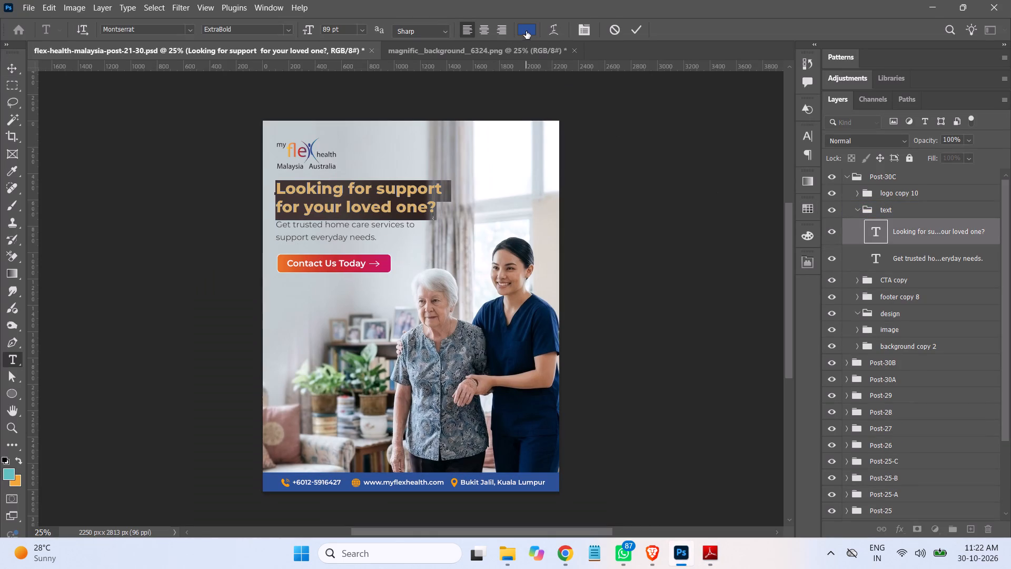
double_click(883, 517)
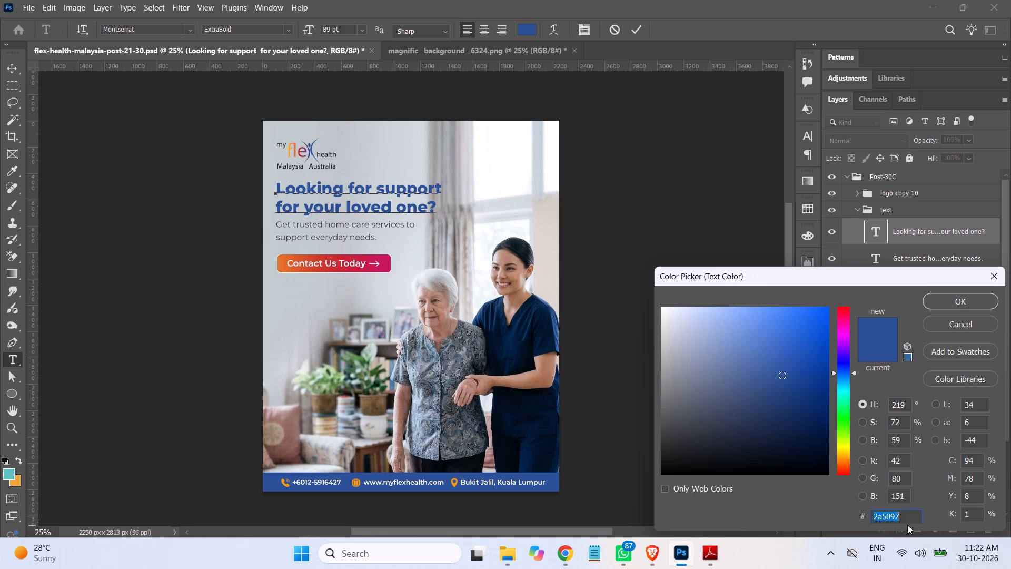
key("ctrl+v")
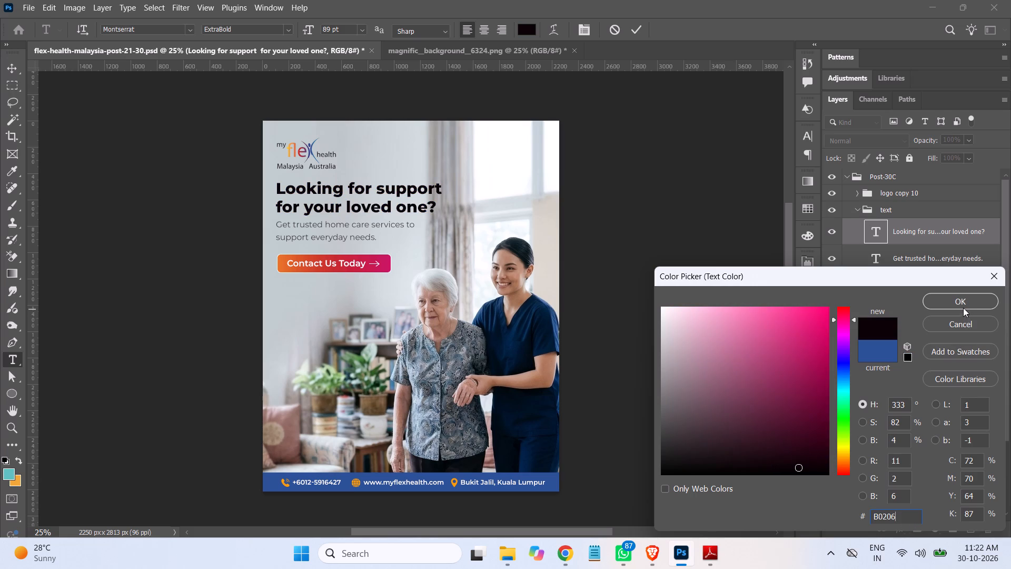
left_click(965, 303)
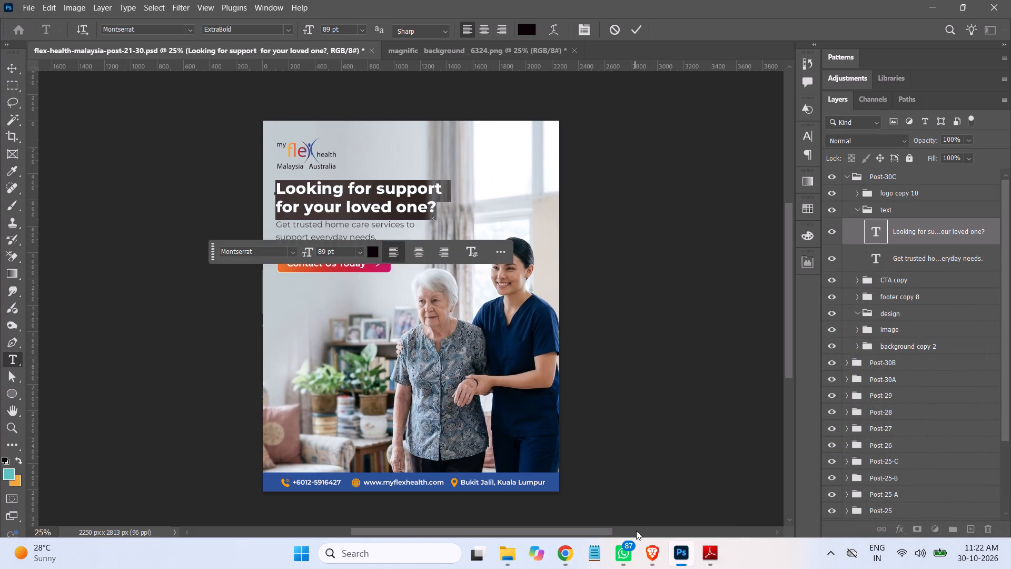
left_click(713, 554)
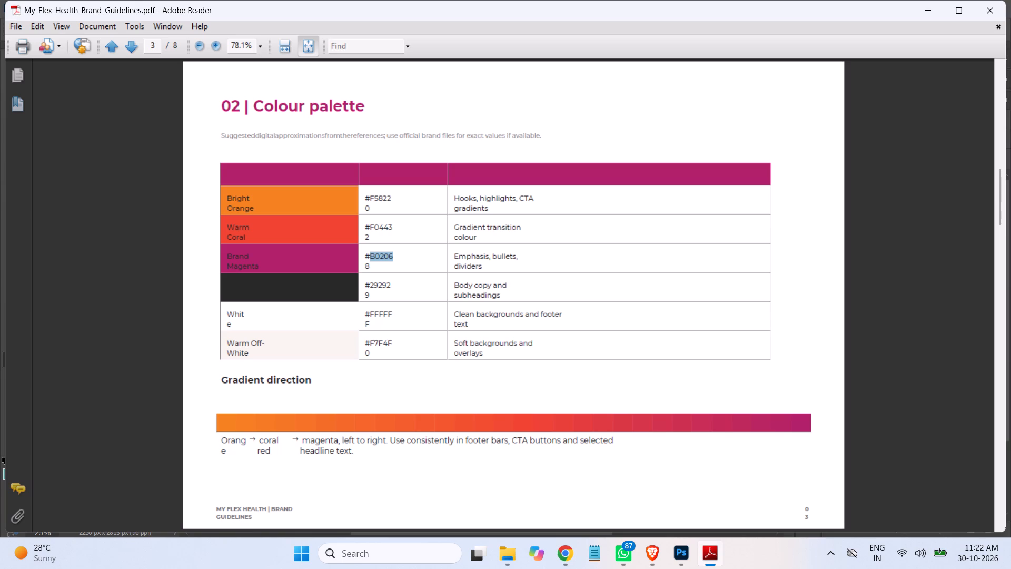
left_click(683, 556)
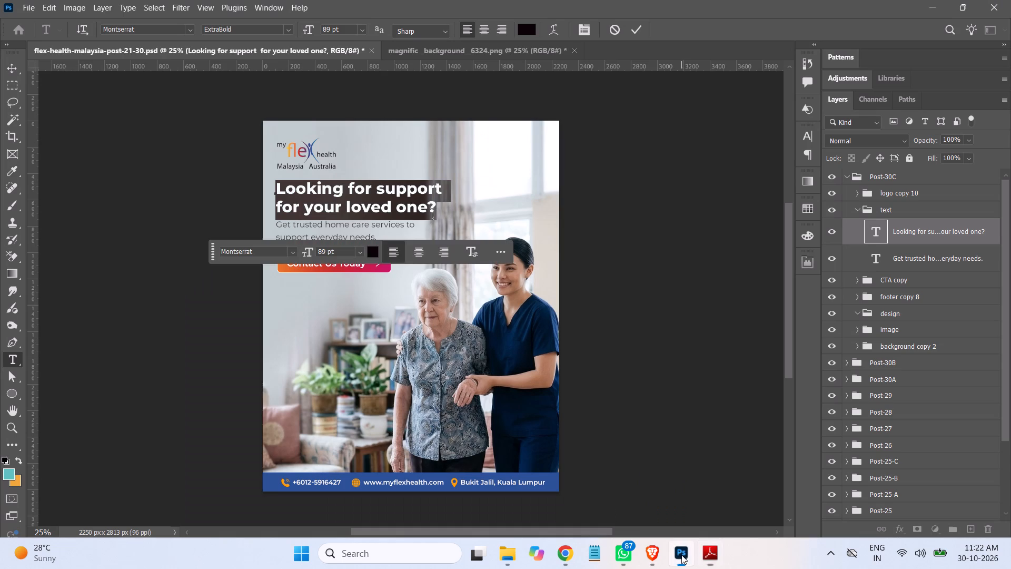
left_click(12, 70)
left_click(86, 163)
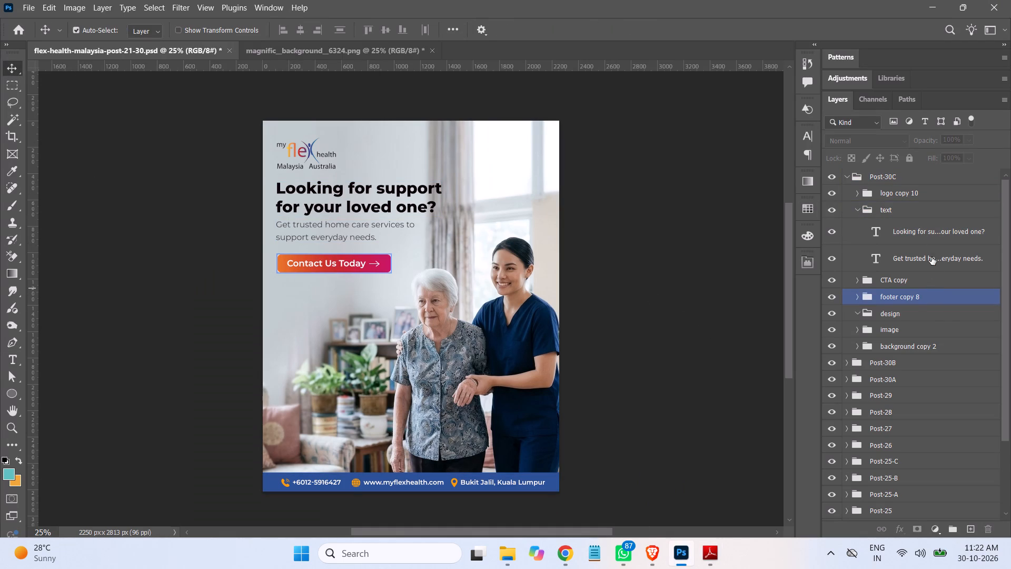
Recolour the "Looking for support for your loved one?" headline to magenta #c91663, sampled from the magenta end of the Contact Us Today button.
double_click(873, 231)
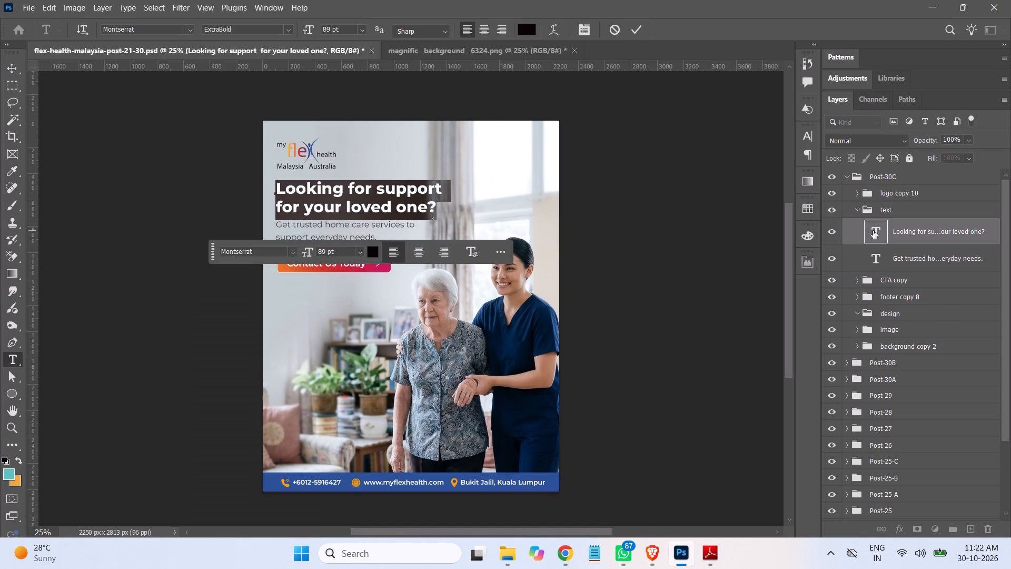
left_click(526, 30)
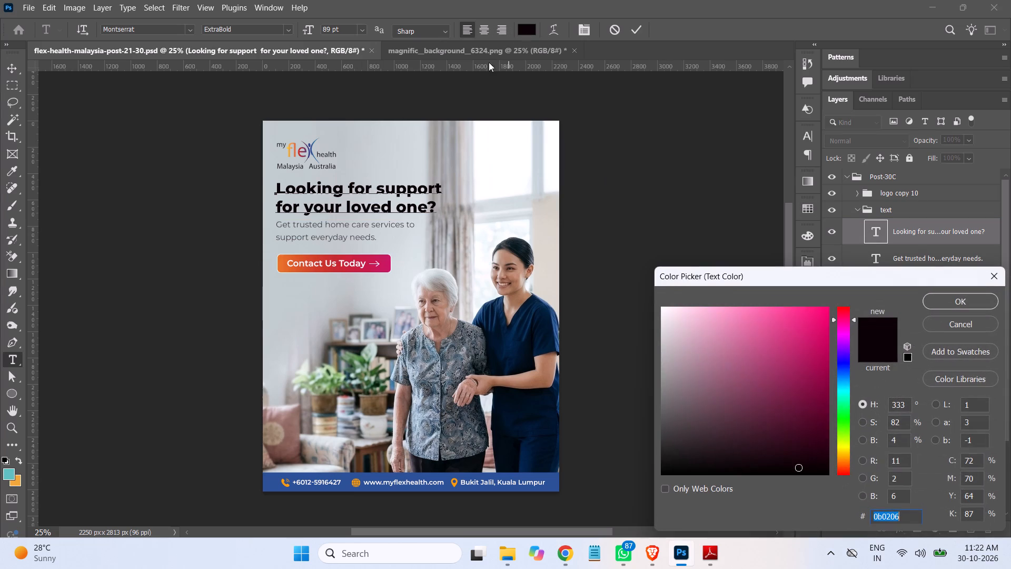
left_click(300, 150)
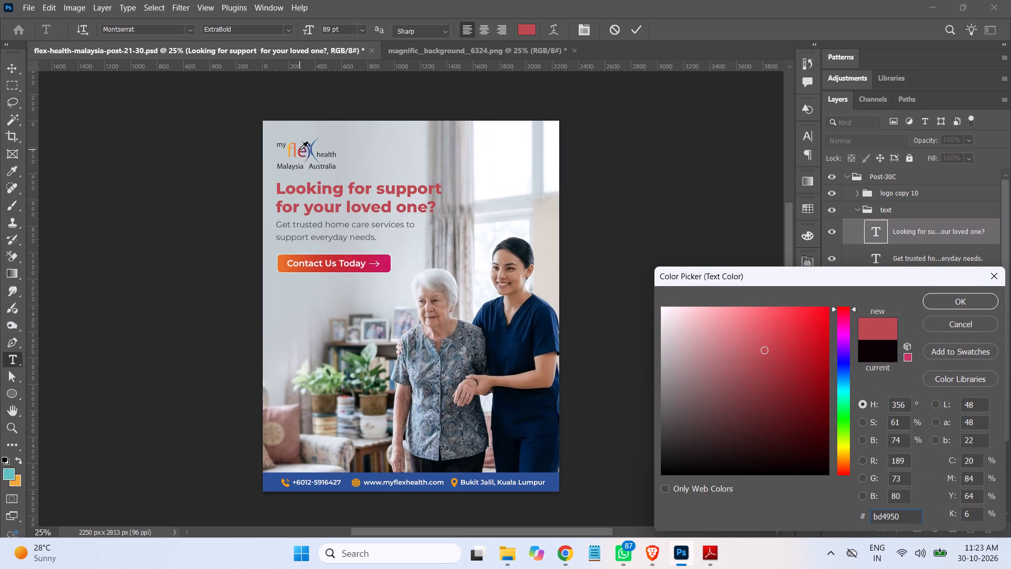
left_click(389, 259)
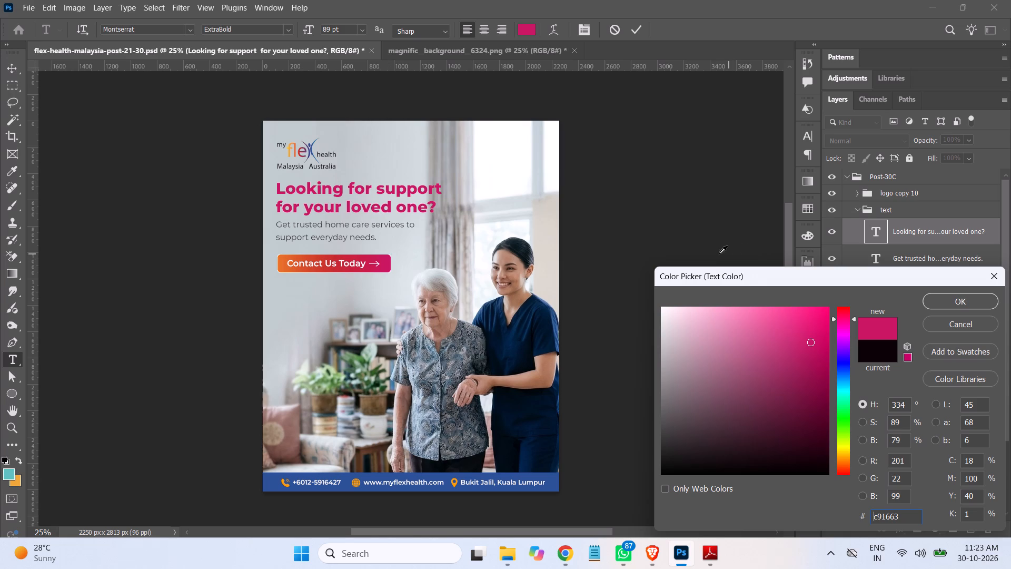
left_click(957, 305)
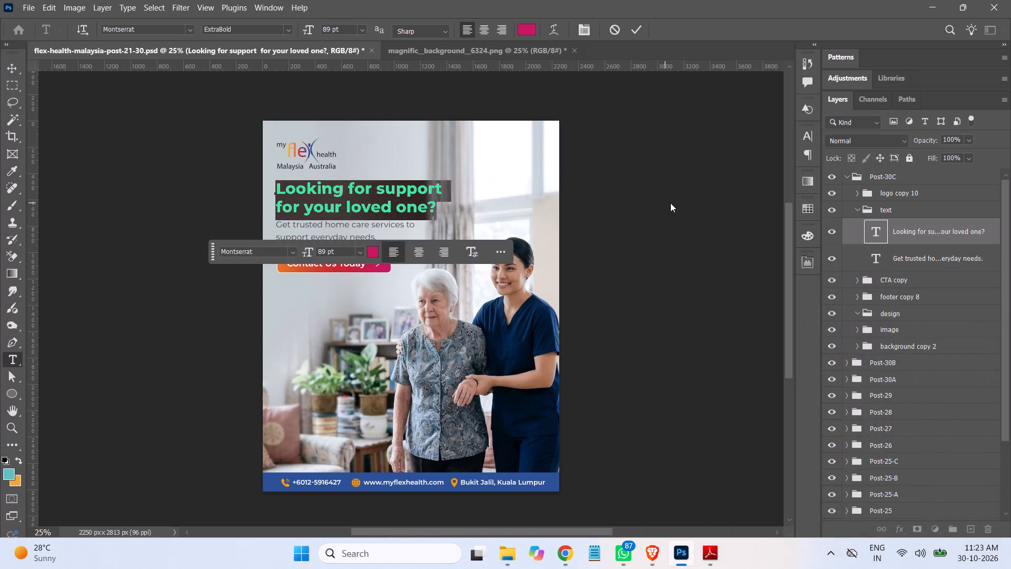
left_click(671, 203)
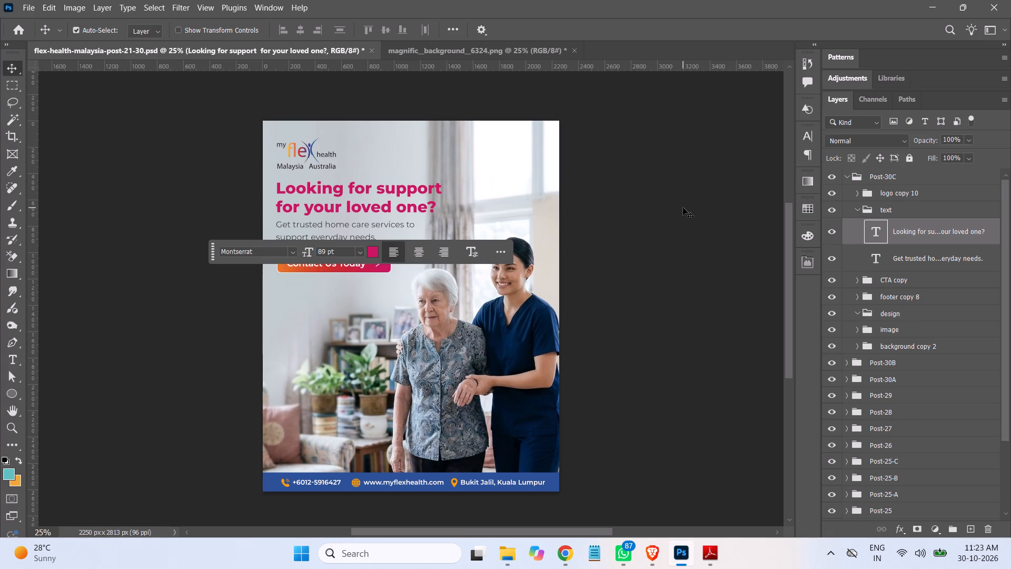
left_click(683, 208)
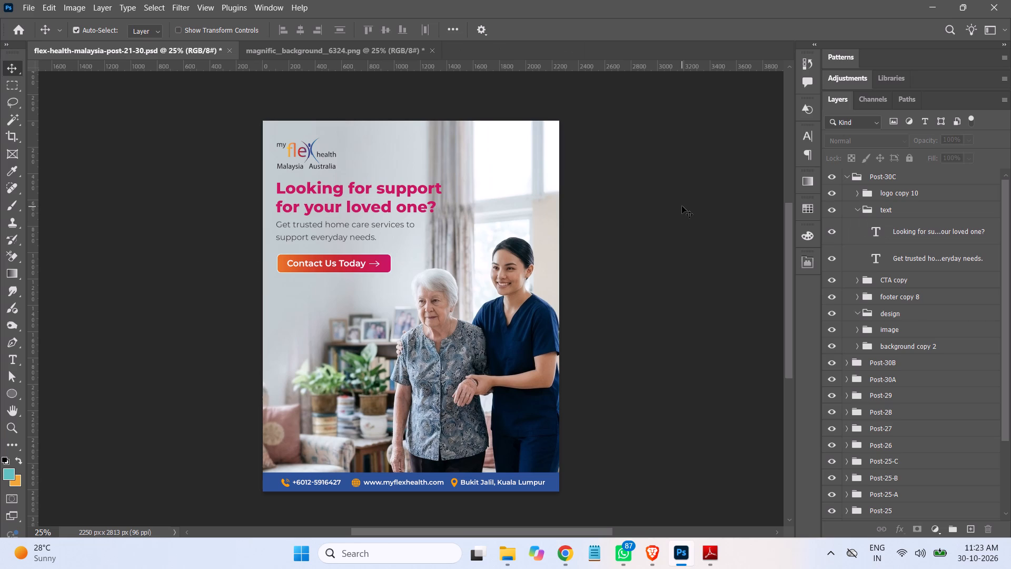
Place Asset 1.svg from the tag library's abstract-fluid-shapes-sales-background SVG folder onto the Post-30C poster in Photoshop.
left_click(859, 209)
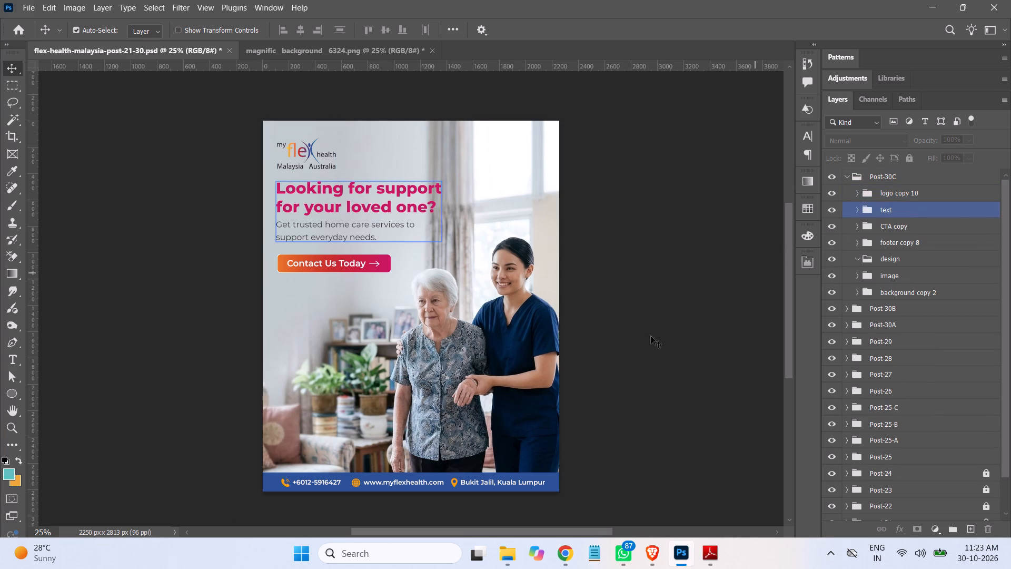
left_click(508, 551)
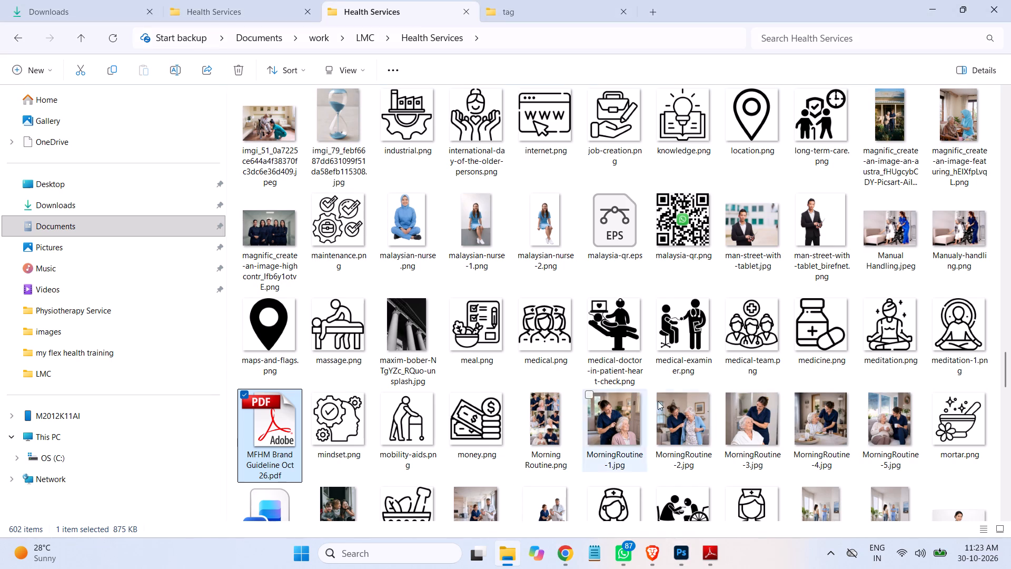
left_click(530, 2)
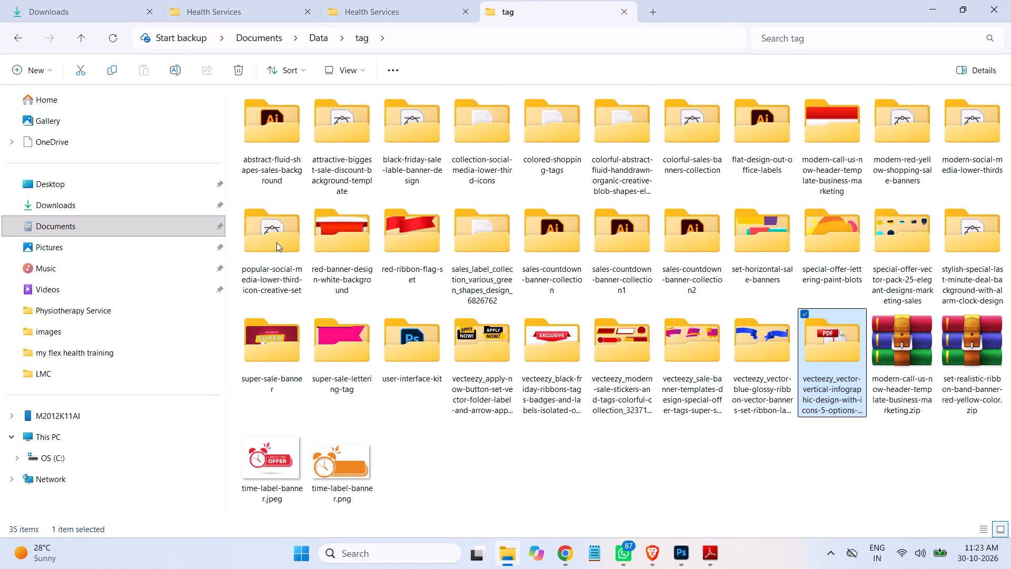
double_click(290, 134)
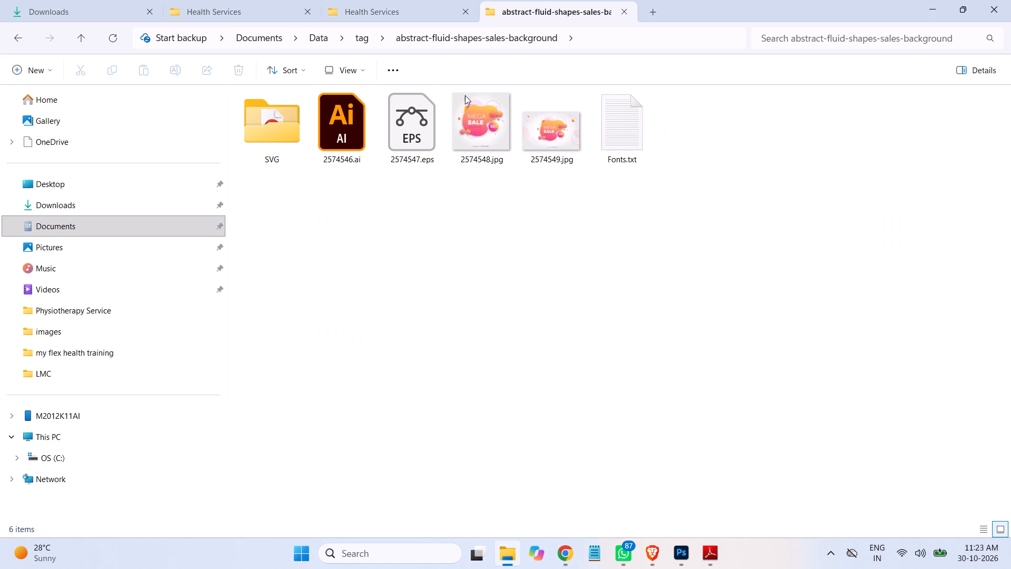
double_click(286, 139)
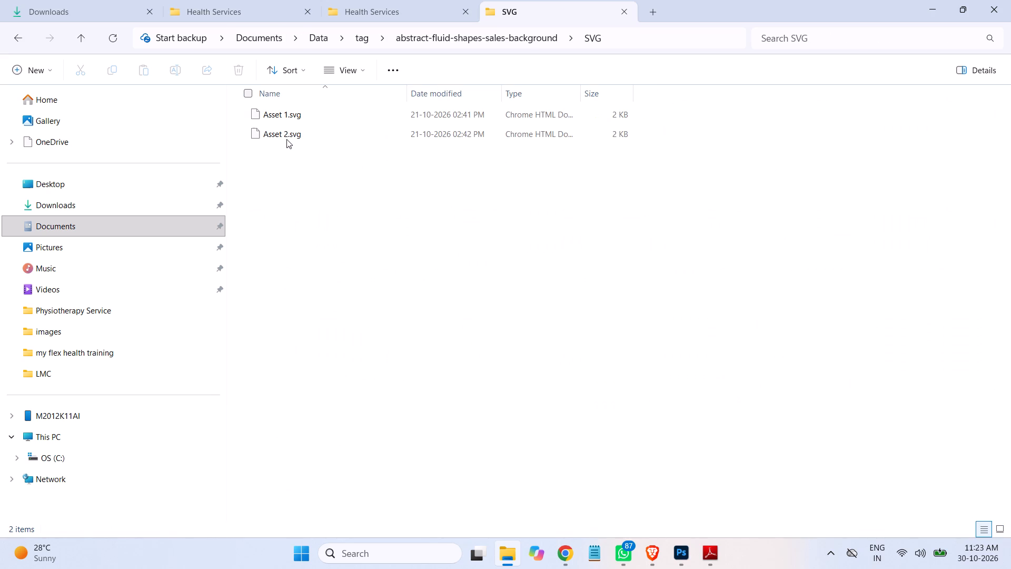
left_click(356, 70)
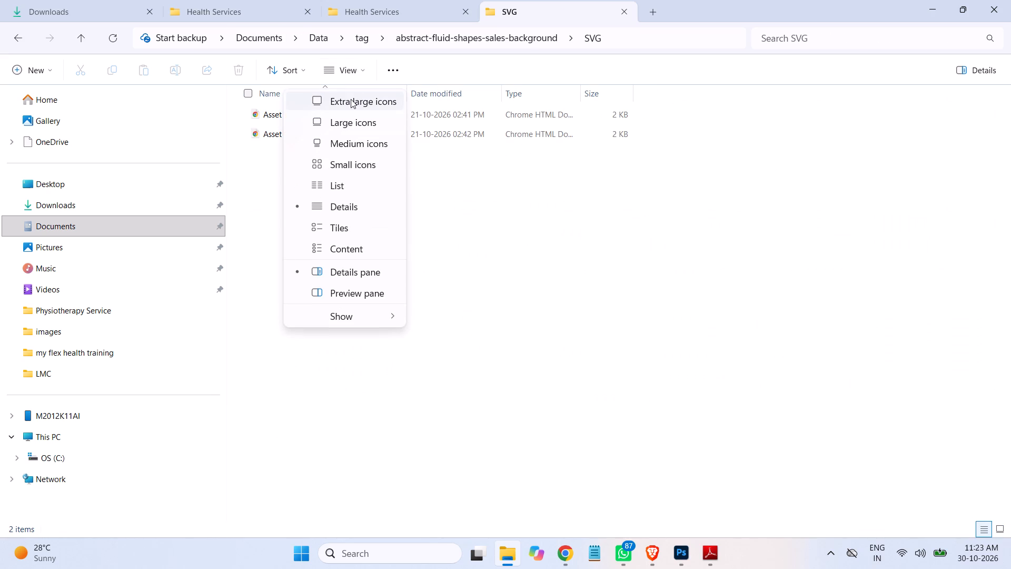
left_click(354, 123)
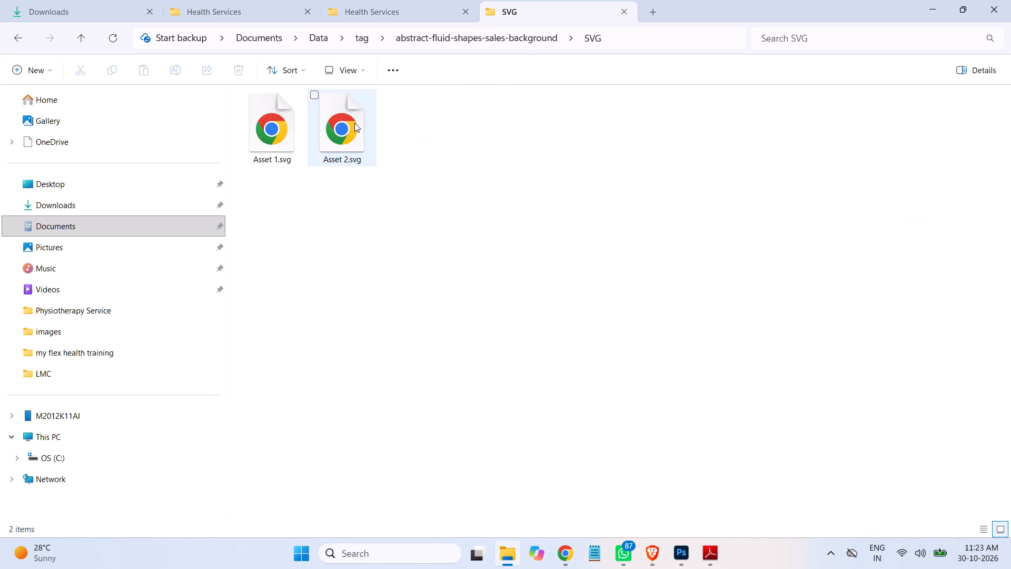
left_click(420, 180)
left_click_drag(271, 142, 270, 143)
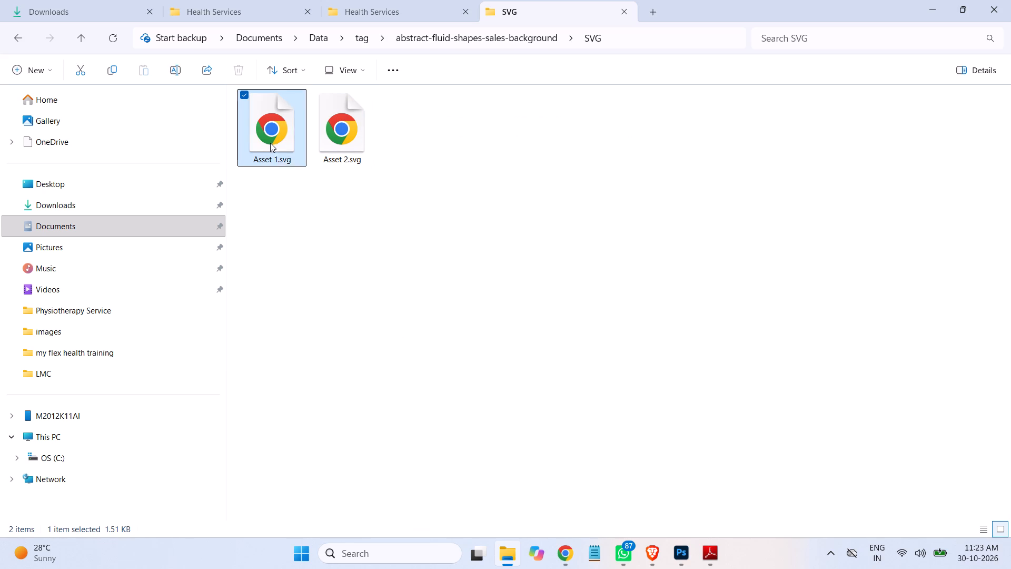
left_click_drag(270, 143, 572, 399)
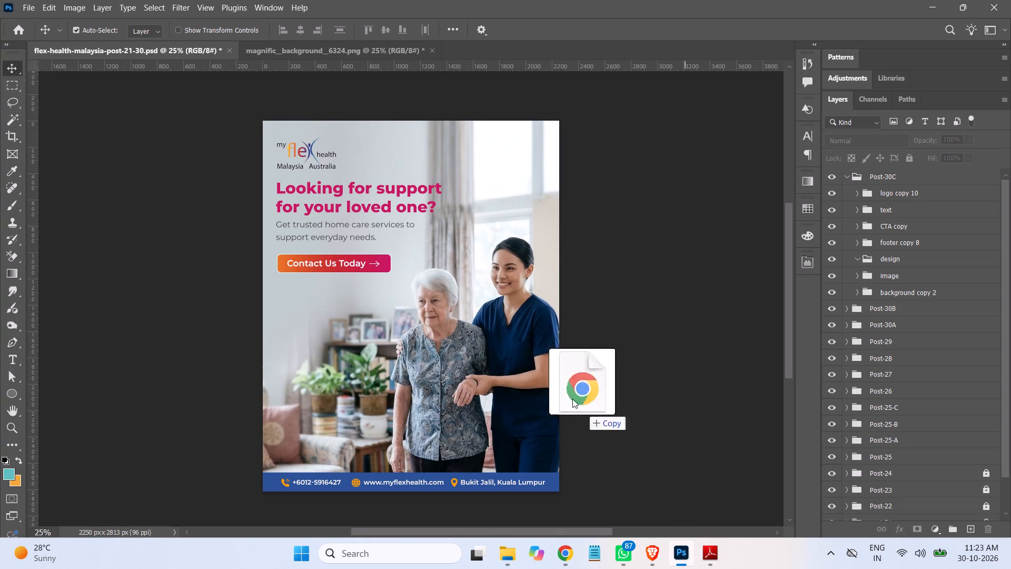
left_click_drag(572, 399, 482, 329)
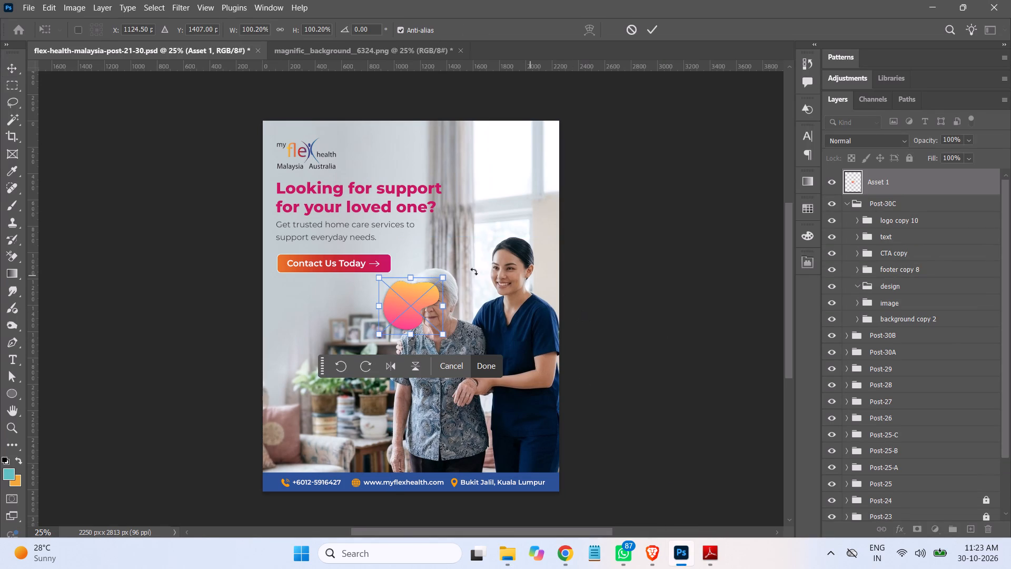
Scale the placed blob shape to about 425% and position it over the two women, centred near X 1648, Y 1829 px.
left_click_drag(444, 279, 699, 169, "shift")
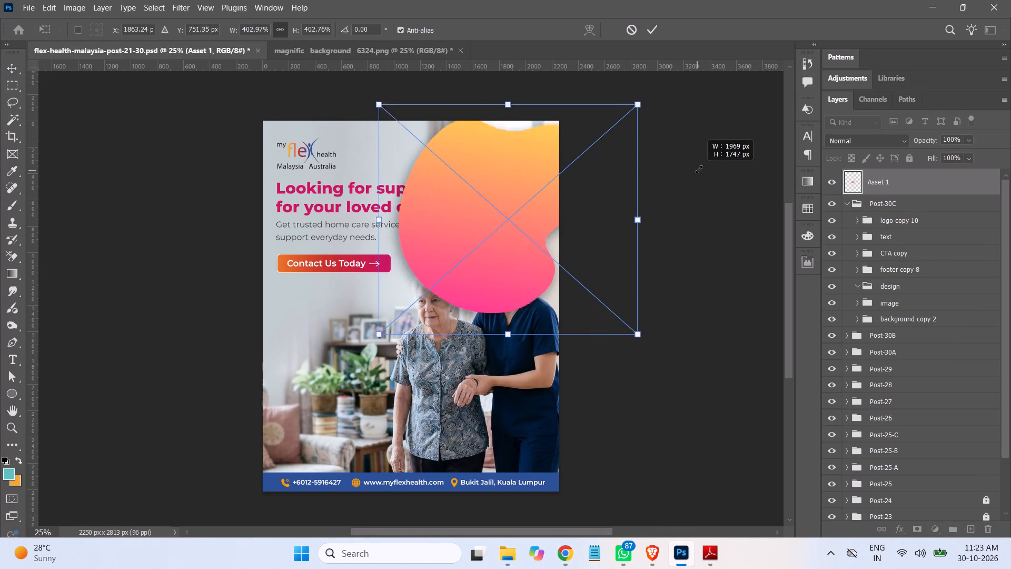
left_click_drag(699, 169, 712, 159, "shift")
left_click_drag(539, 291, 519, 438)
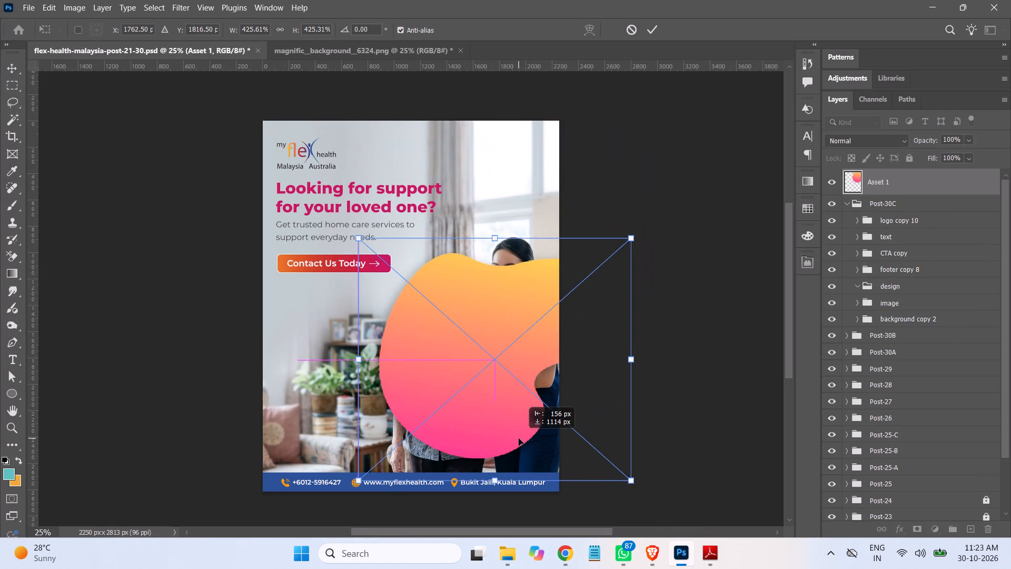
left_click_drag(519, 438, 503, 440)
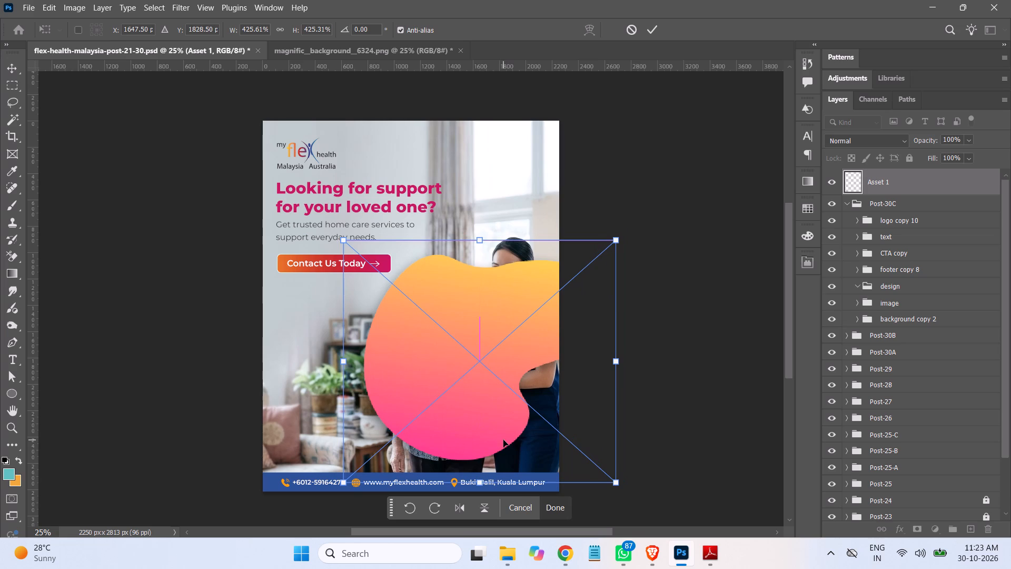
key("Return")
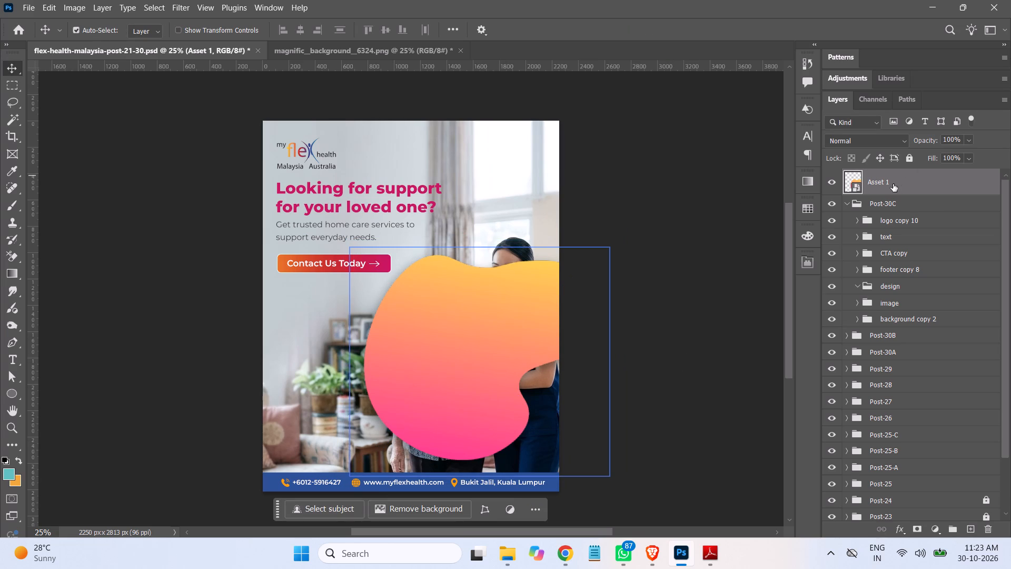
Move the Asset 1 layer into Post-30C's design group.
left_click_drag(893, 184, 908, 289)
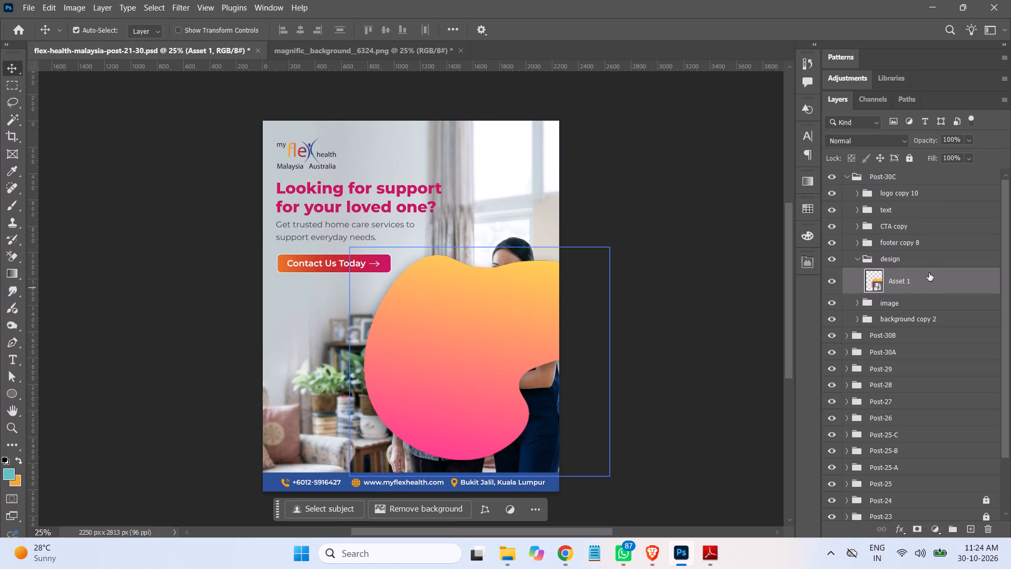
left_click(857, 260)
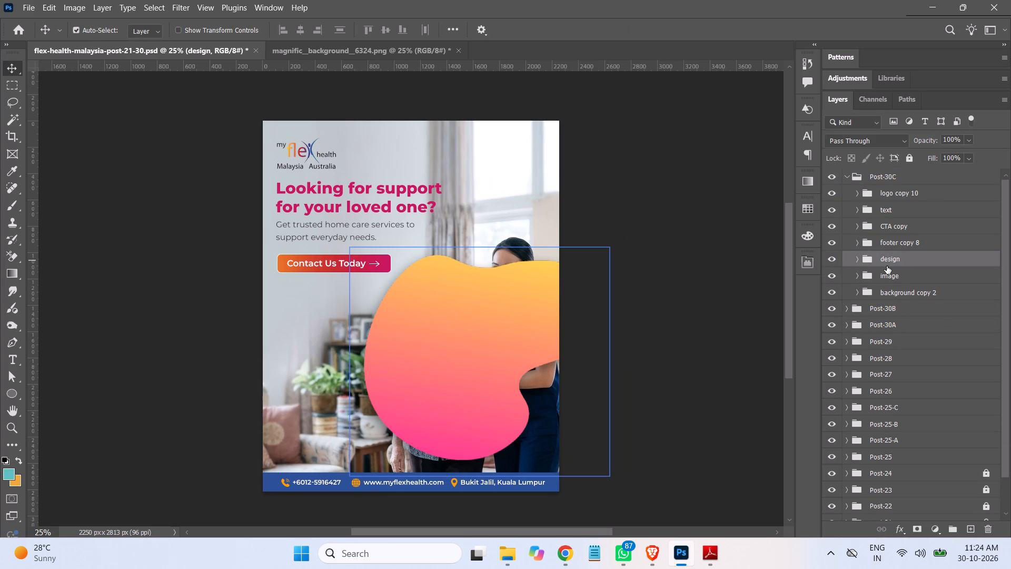
Move the women's cutout, Layer 907, from the image group into the design group above the blob shape.
left_click(860, 276)
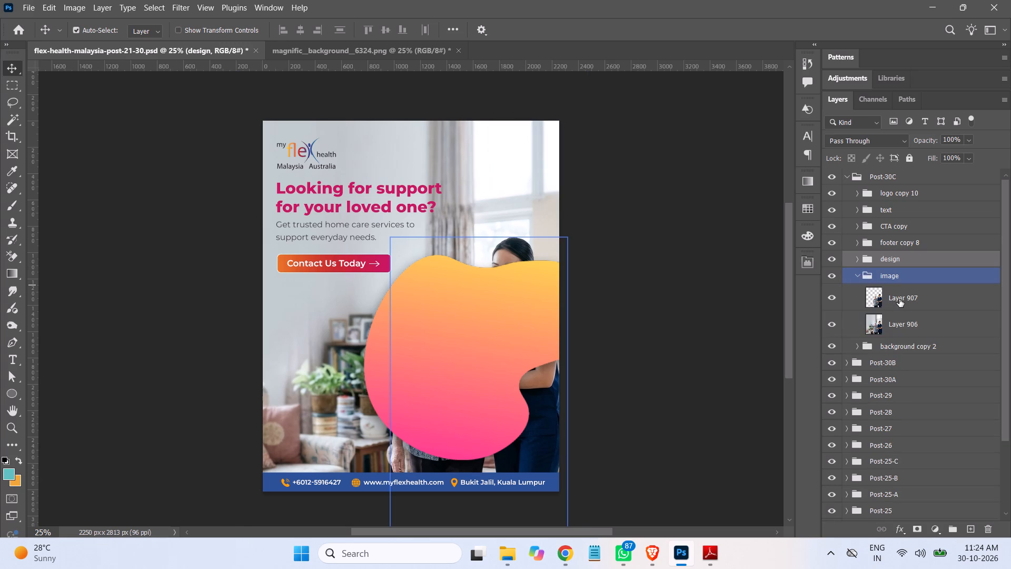
left_click(899, 299)
left_click_drag(900, 299, 894, 259)
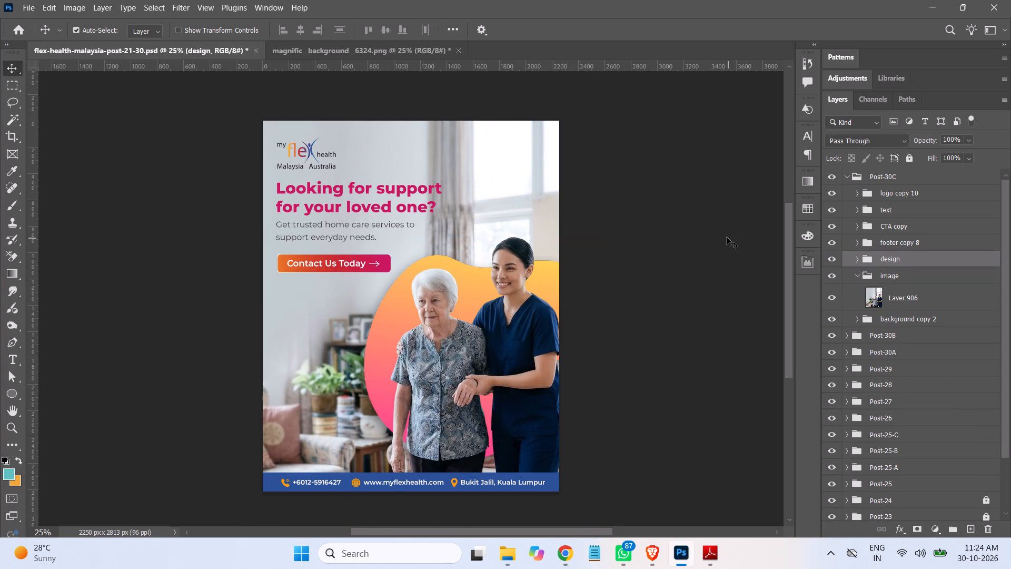
left_click(859, 278)
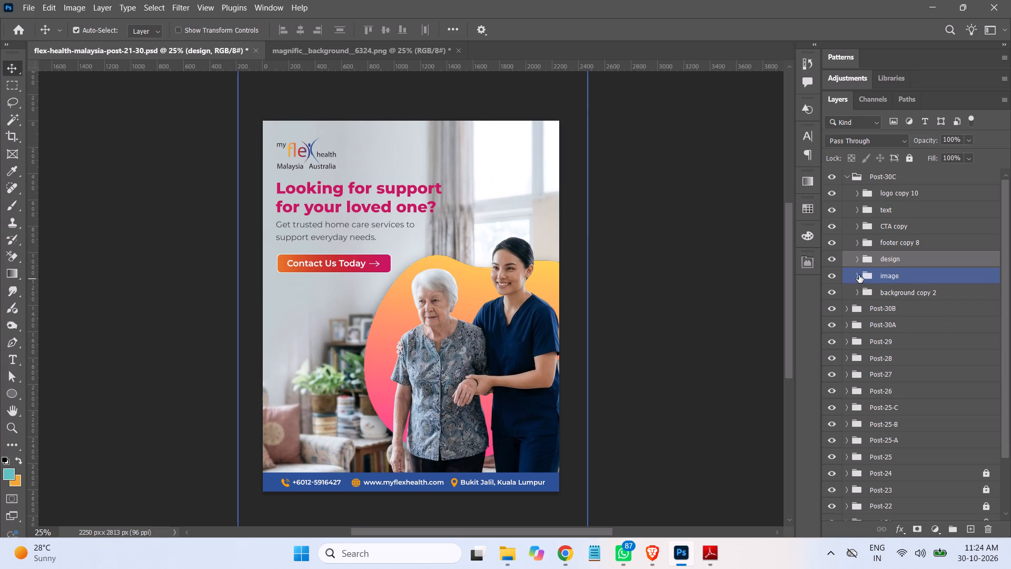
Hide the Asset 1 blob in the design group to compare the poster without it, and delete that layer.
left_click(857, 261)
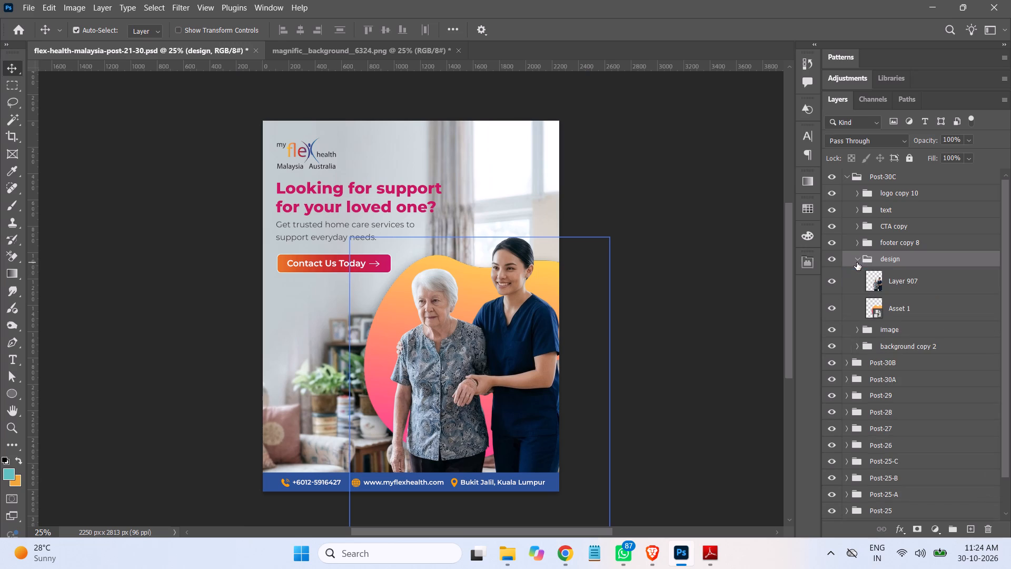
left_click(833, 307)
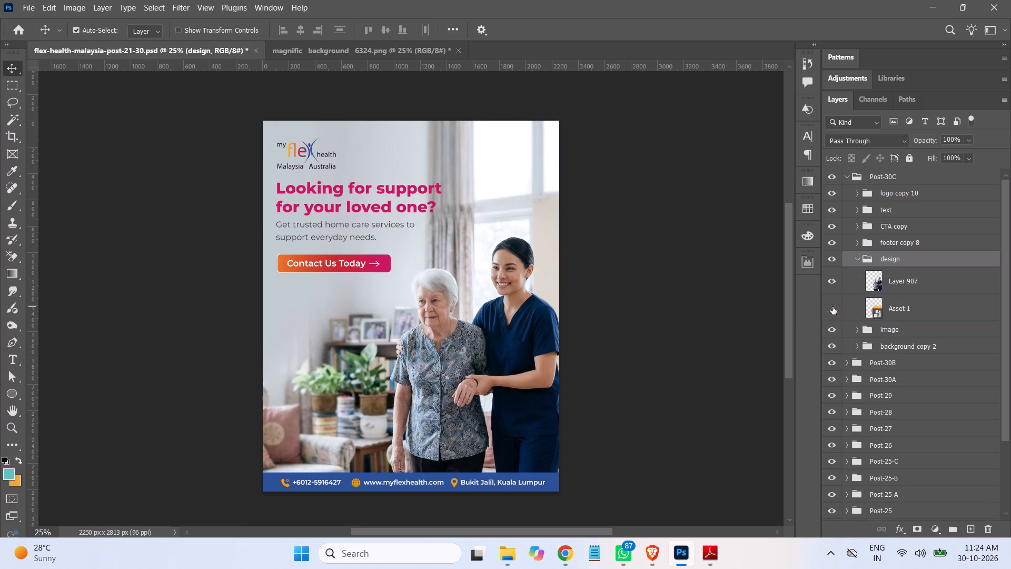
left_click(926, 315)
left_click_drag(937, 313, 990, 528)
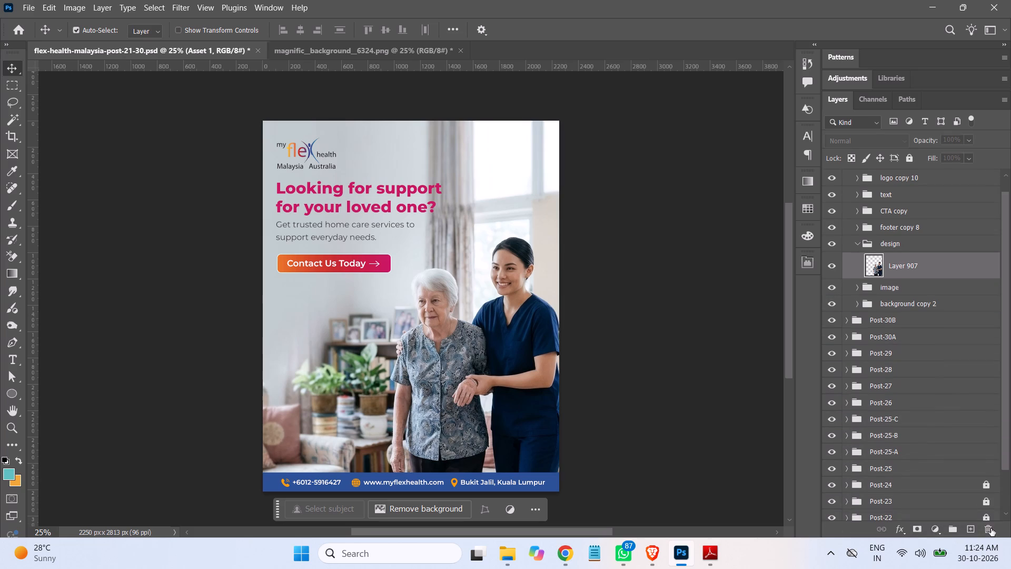
Browse the tag library in File Explorer for another decorative shape, checking the sale discount background and vertical infographic folders.
left_click(496, 560)
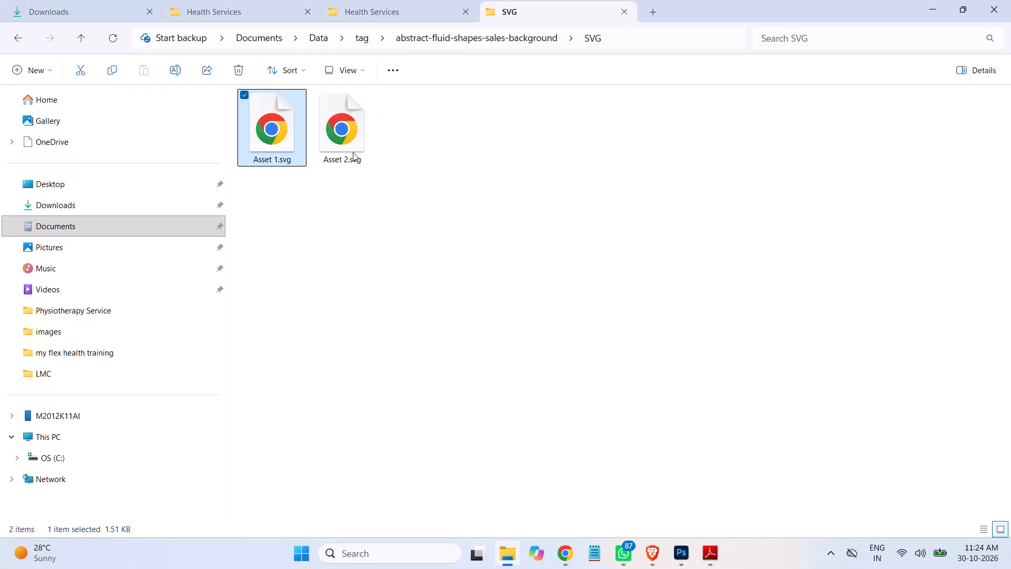
left_click(360, 37)
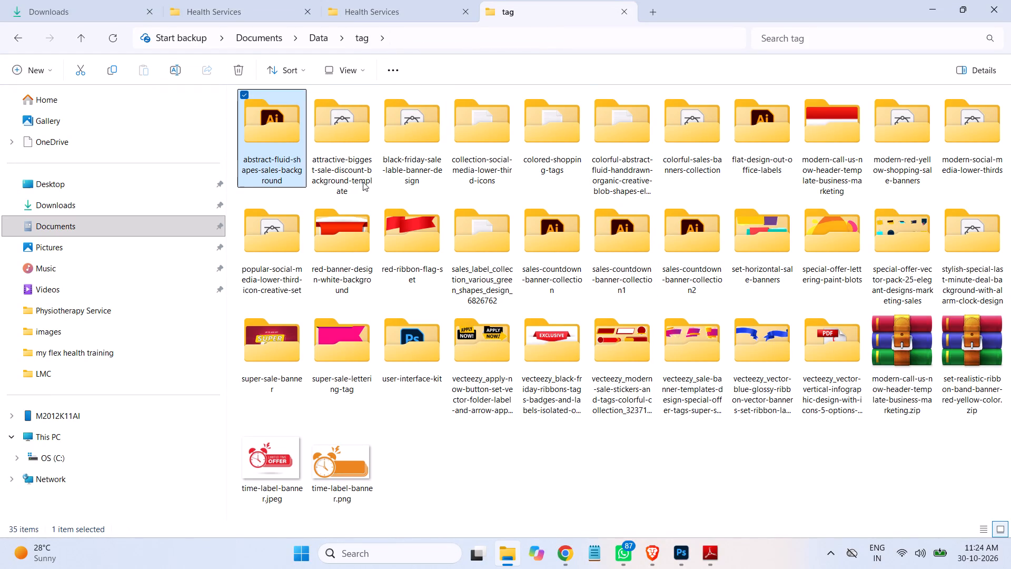
double_click(360, 151)
left_click(361, 36)
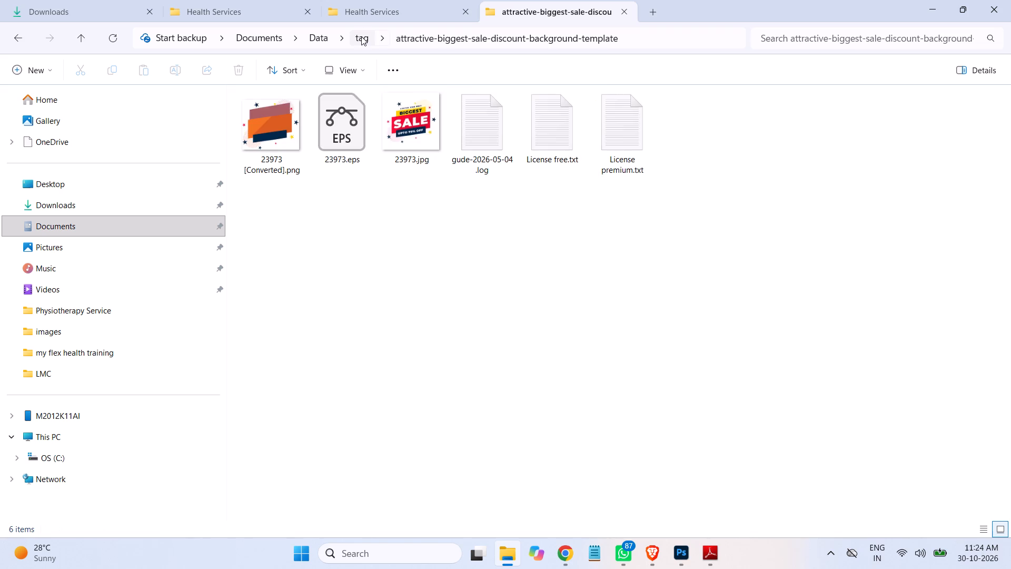
double_click(553, 250)
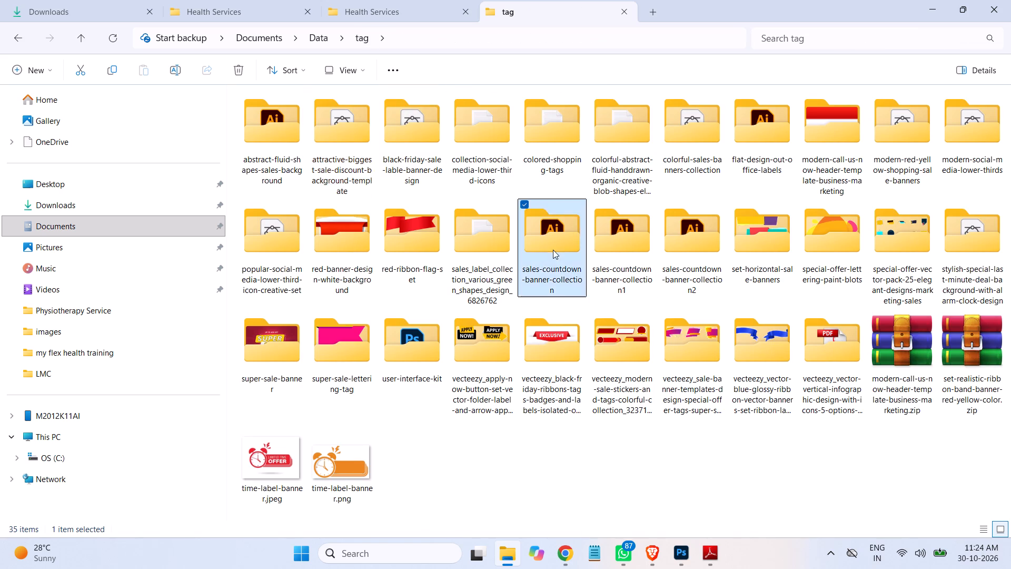
left_click(366, 35)
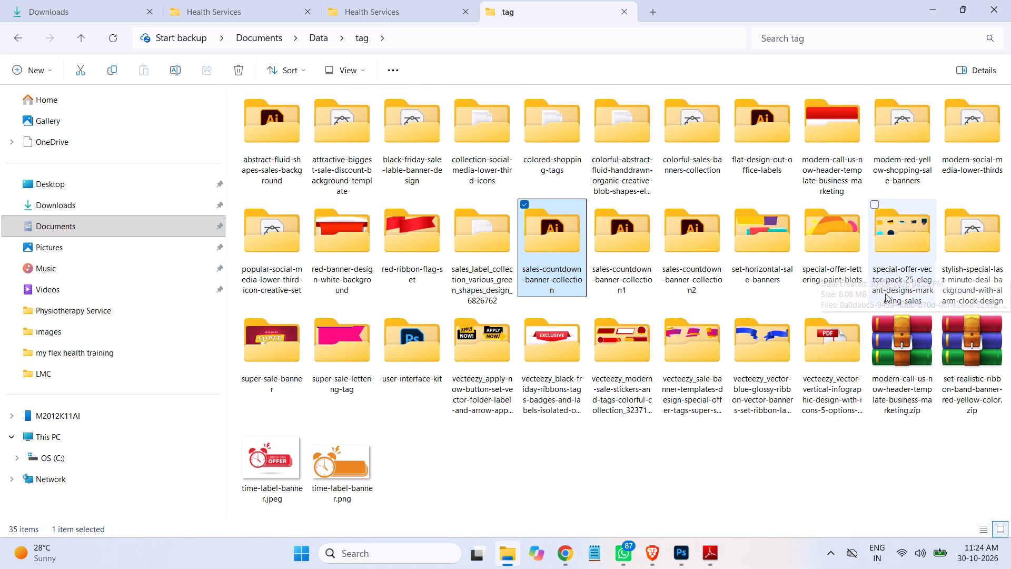
double_click(846, 356)
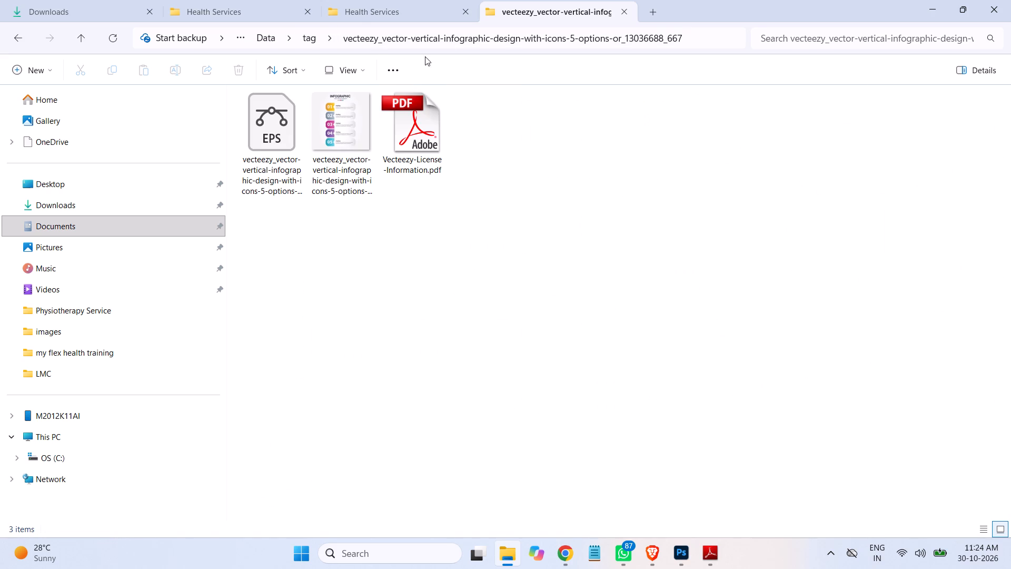
left_click(311, 42)
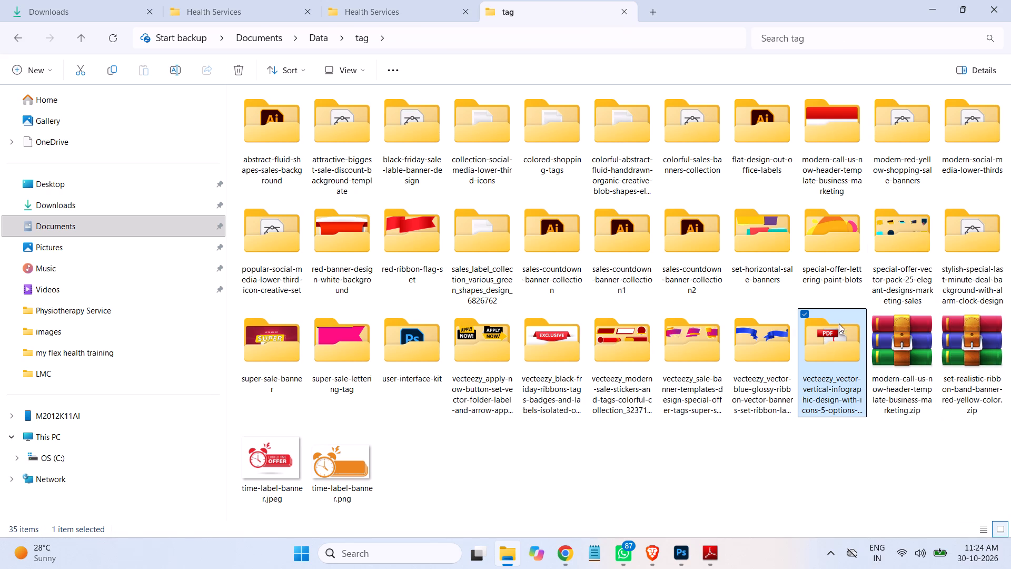
left_click(536, 464)
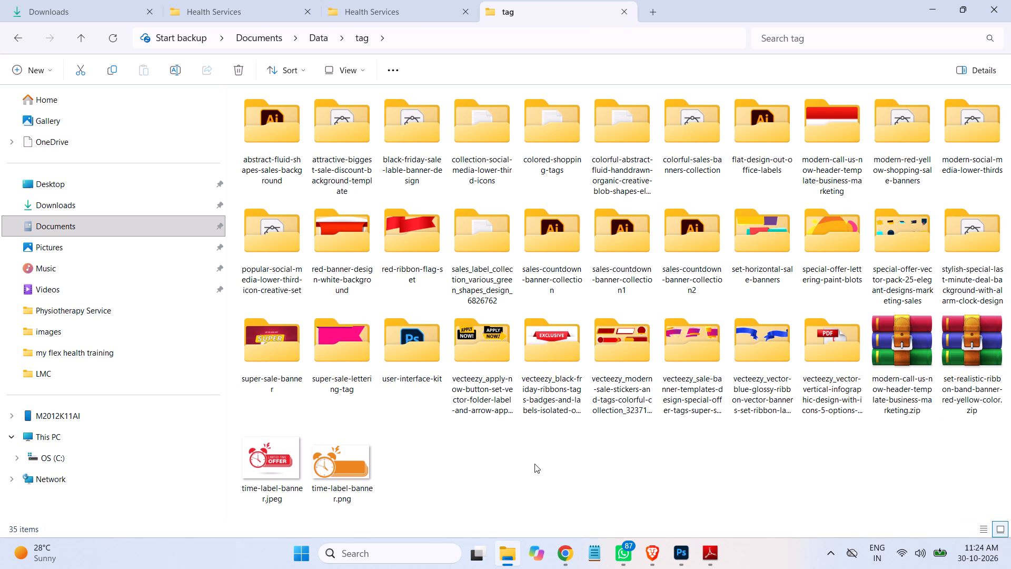
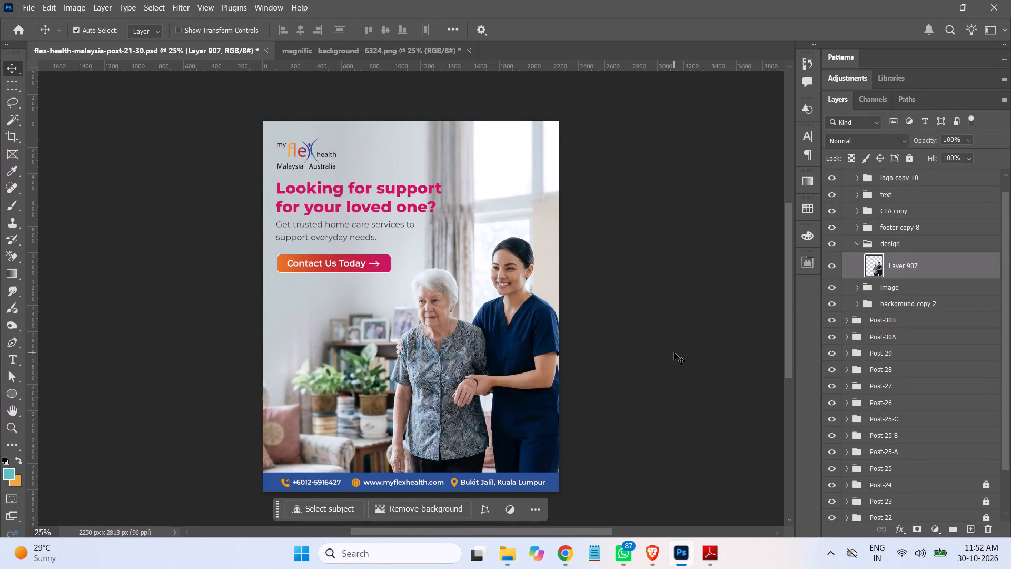
Look through the tag library in File Explorer for a decorative shape, including the user-interface-kit folder.
left_click(674, 352)
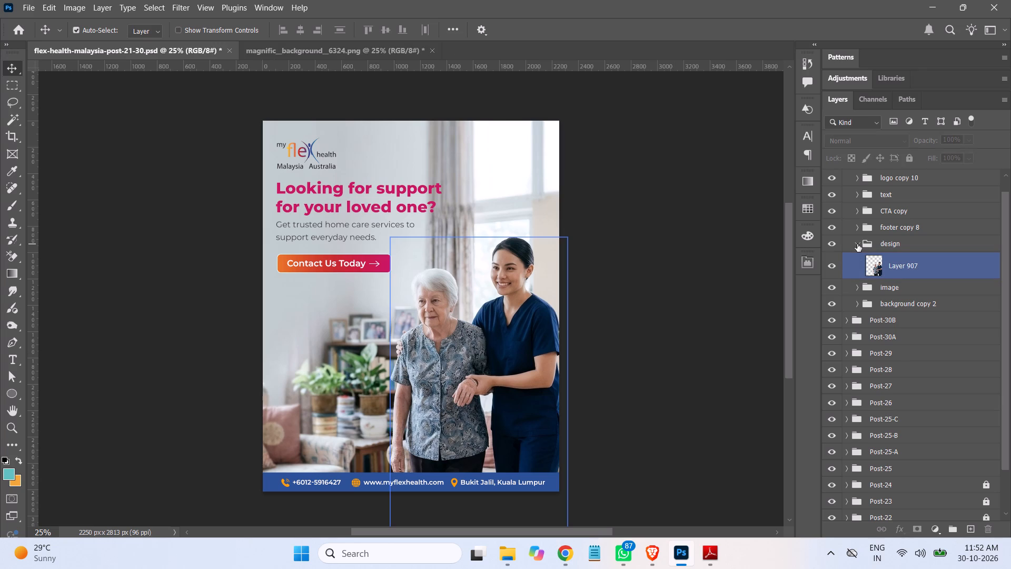
left_click(505, 556)
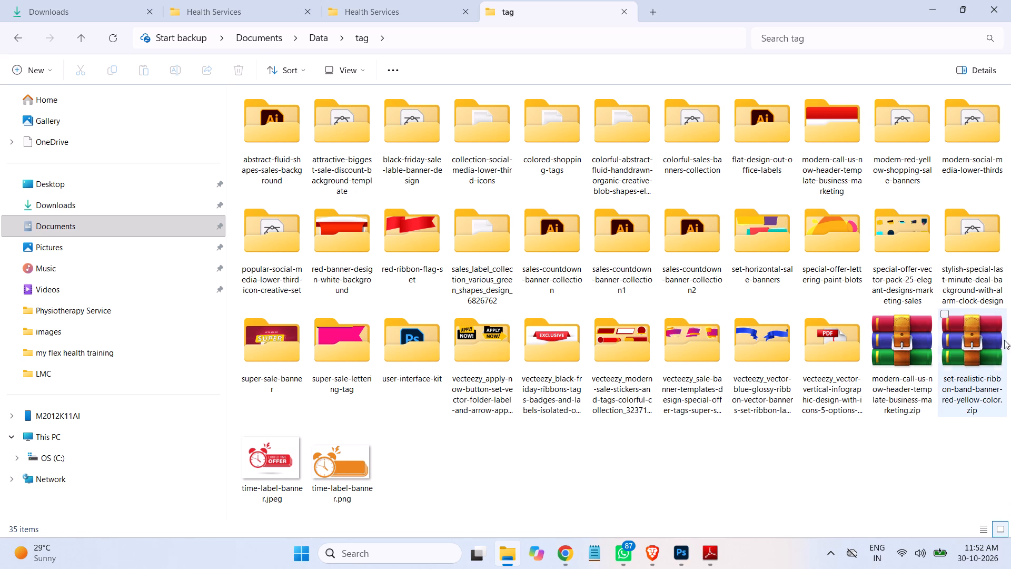
double_click(995, 239)
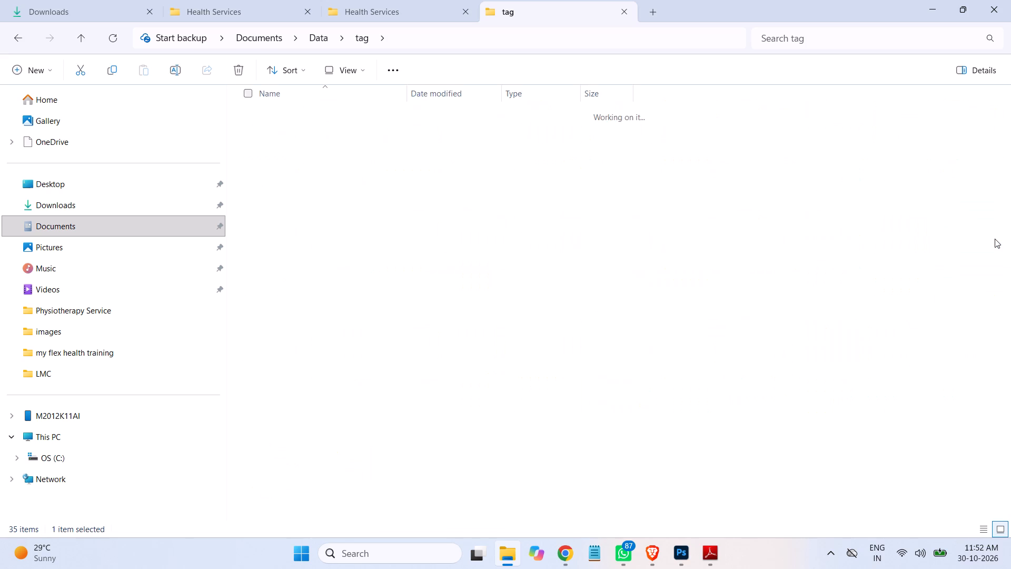
left_click(362, 40)
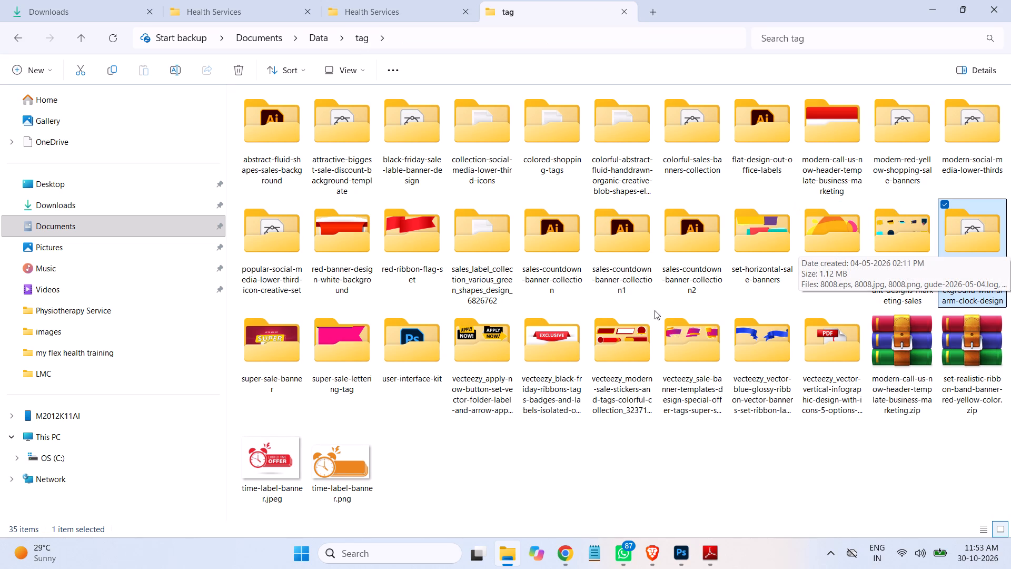
double_click(419, 368)
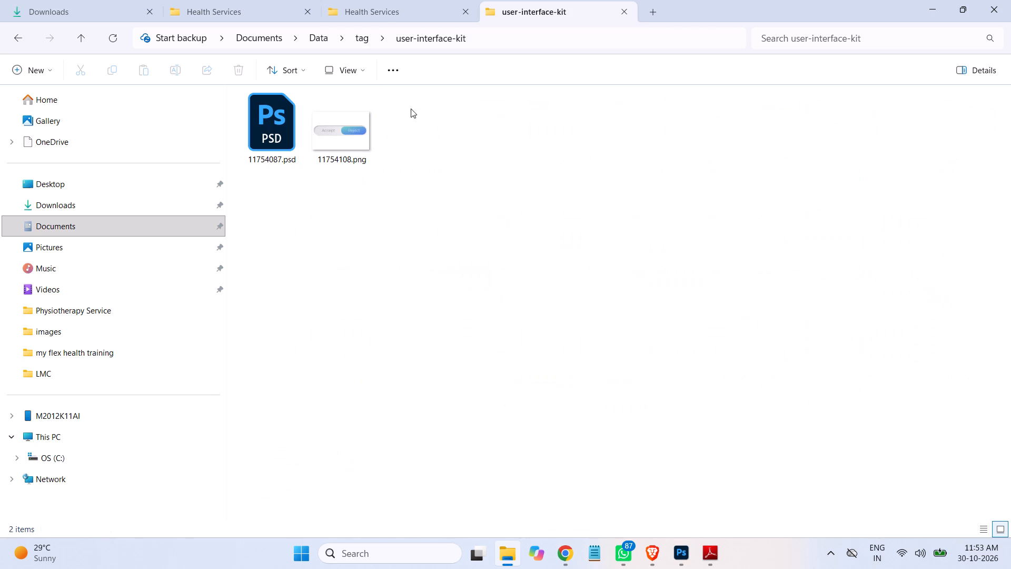
left_click(362, 37)
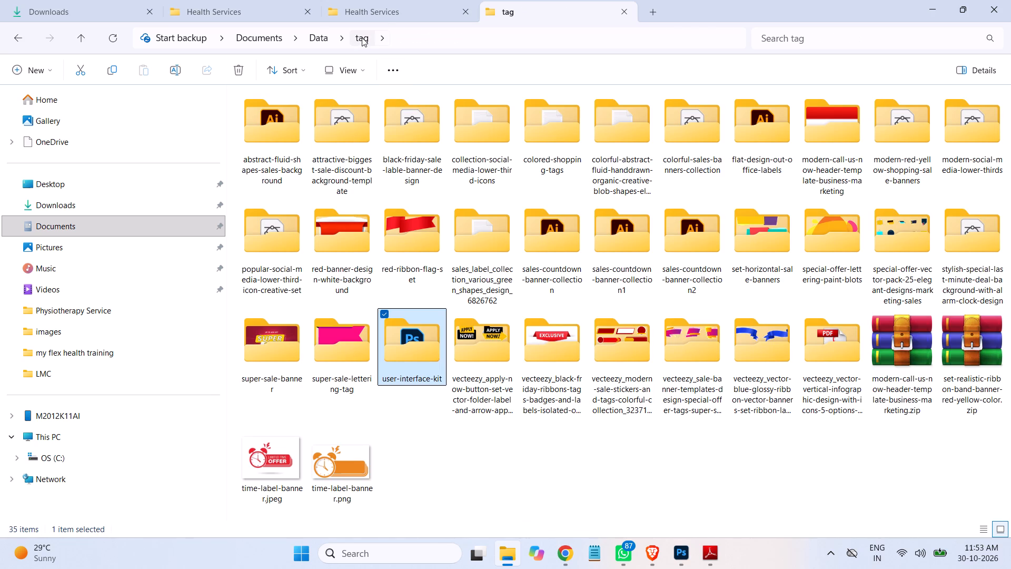
Browse the icons and masking folders in the Data library for a shape suited to the poster.
left_click(321, 34)
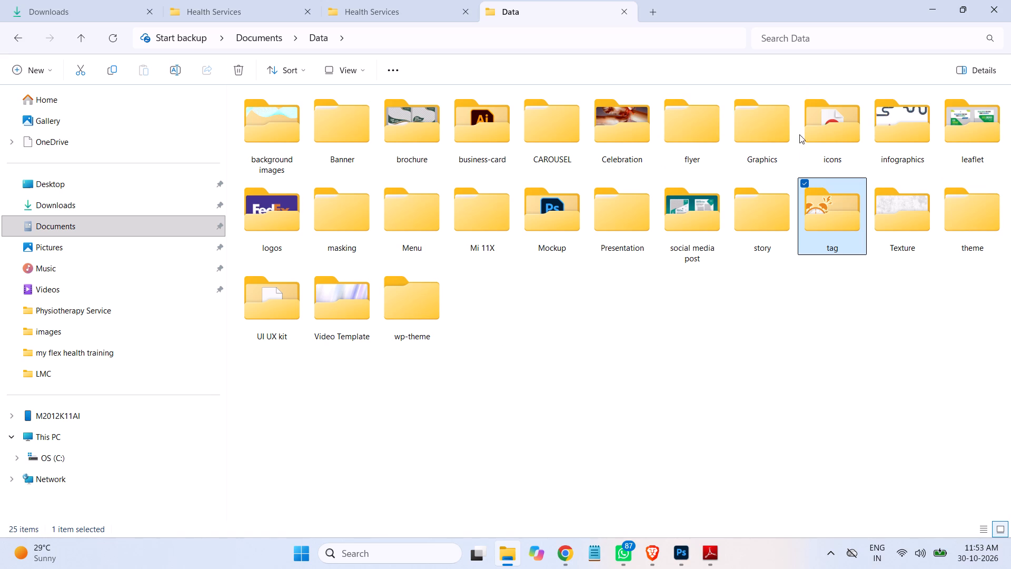
double_click(818, 134)
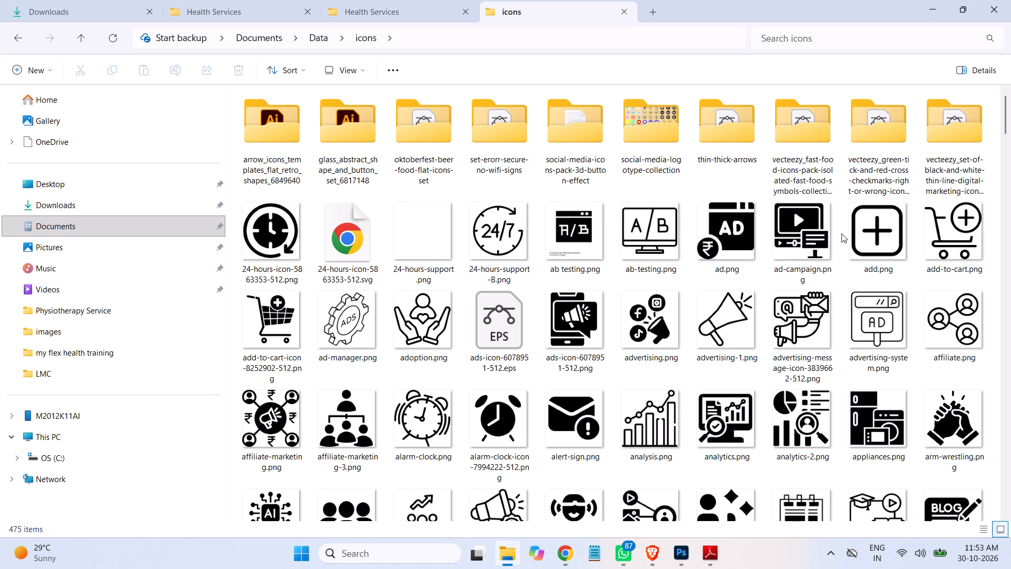
scroll(886, 272, "down", 3)
scroll(886, 272, "up", 2)
scroll(885, 271, "down", 4)
scroll(882, 270, "up", 1)
scroll(882, 270, "down", 2)
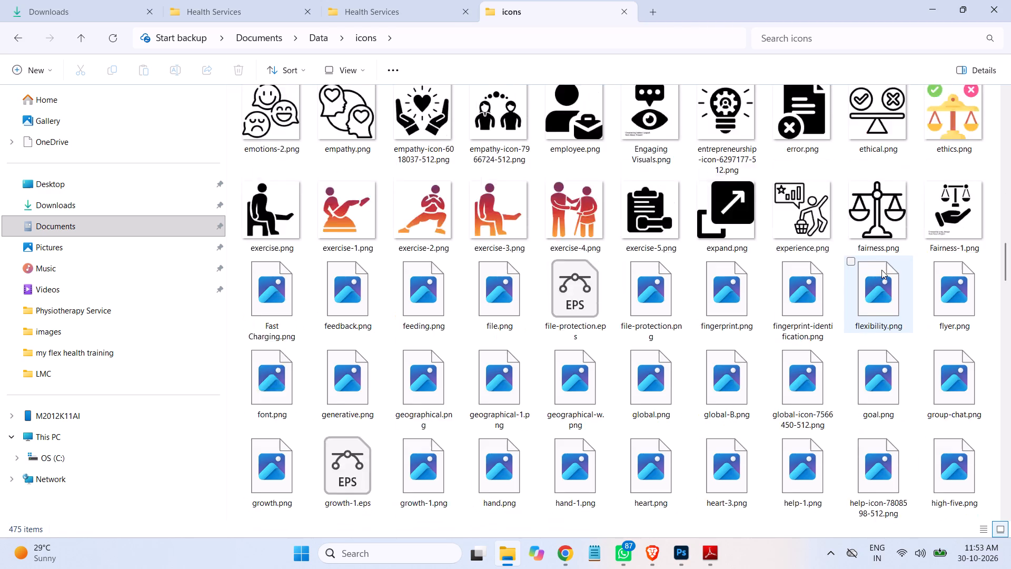
scroll(881, 270, "down", 10)
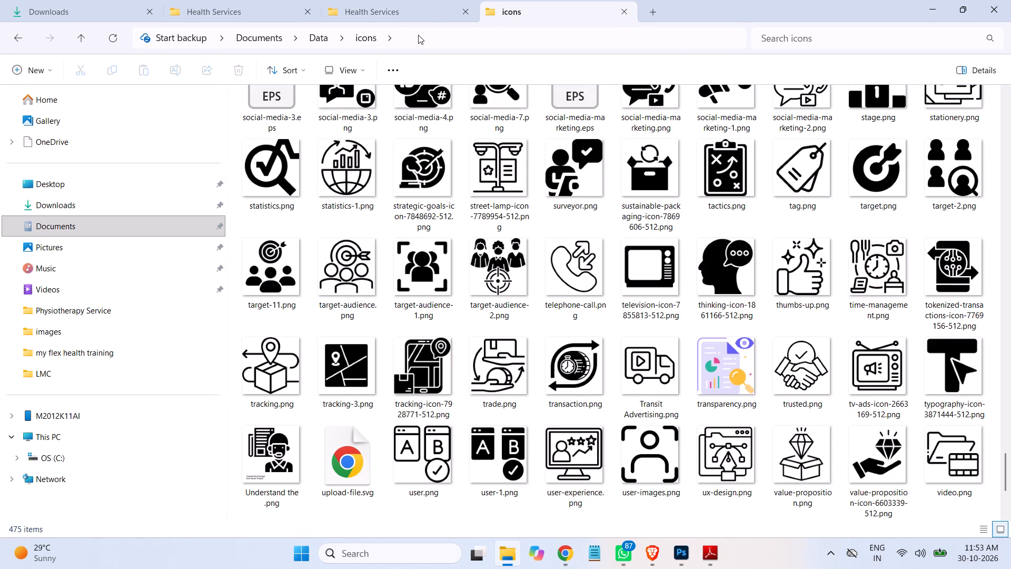
left_click(313, 36)
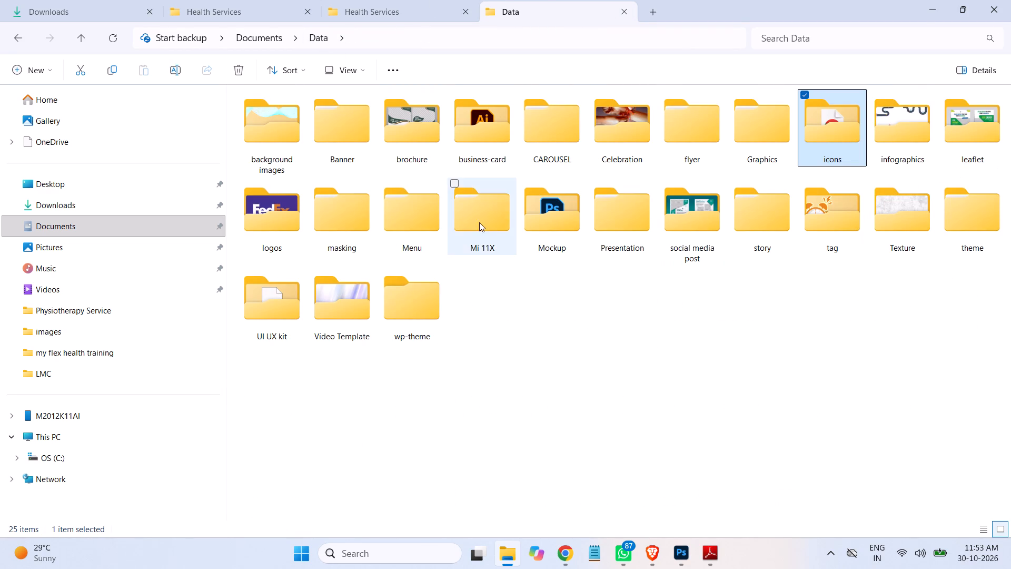
double_click(355, 219)
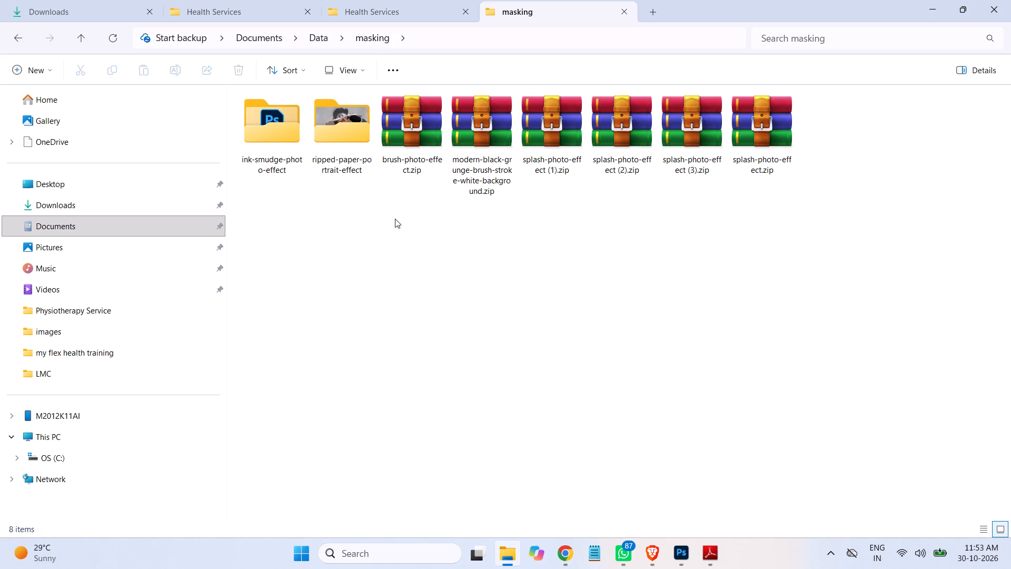
left_click(313, 40)
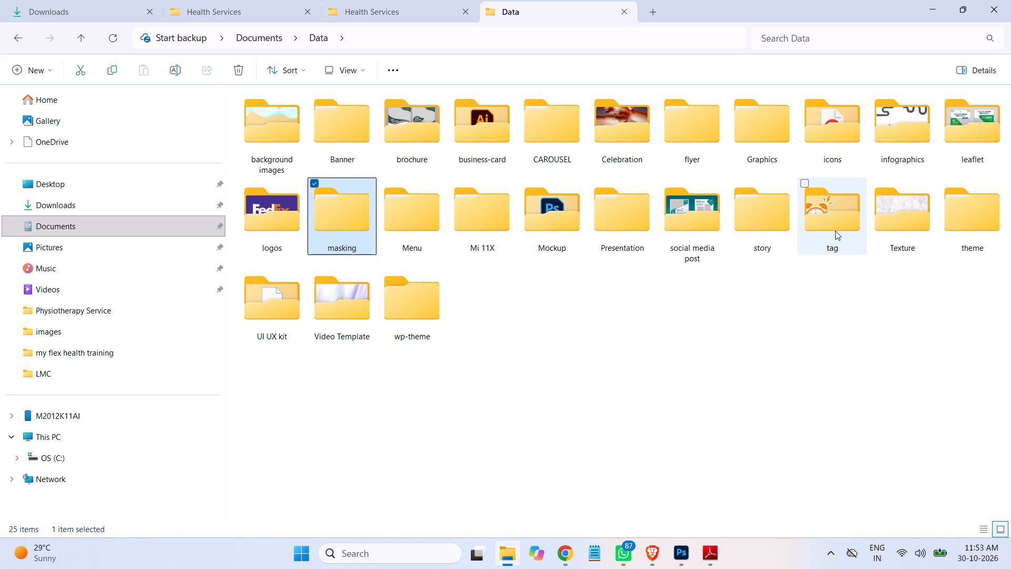
Switch to Brave and search Google for "free shapes design download".
left_click(564, 551)
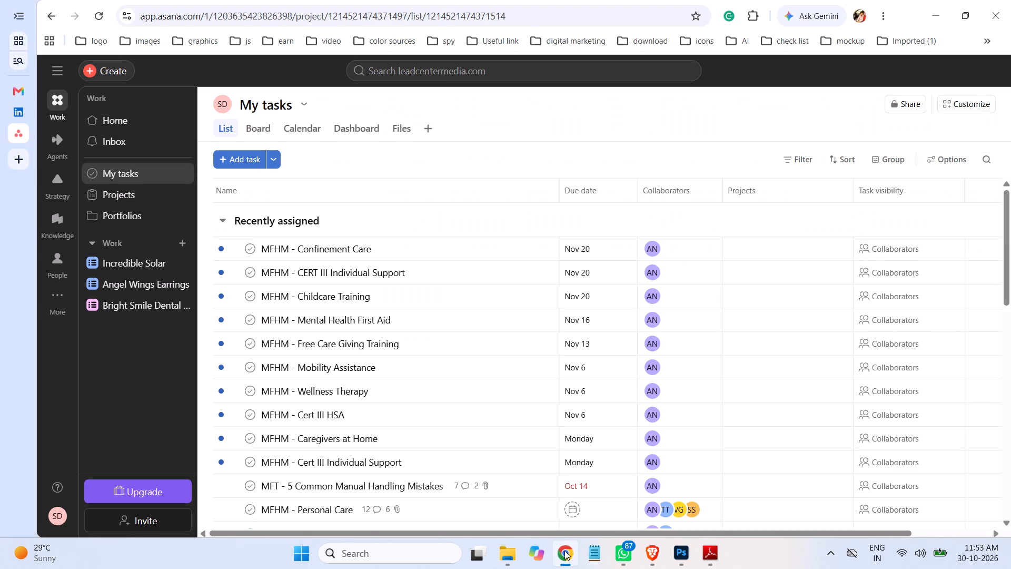
left_click(564, 551)
left_click(651, 557)
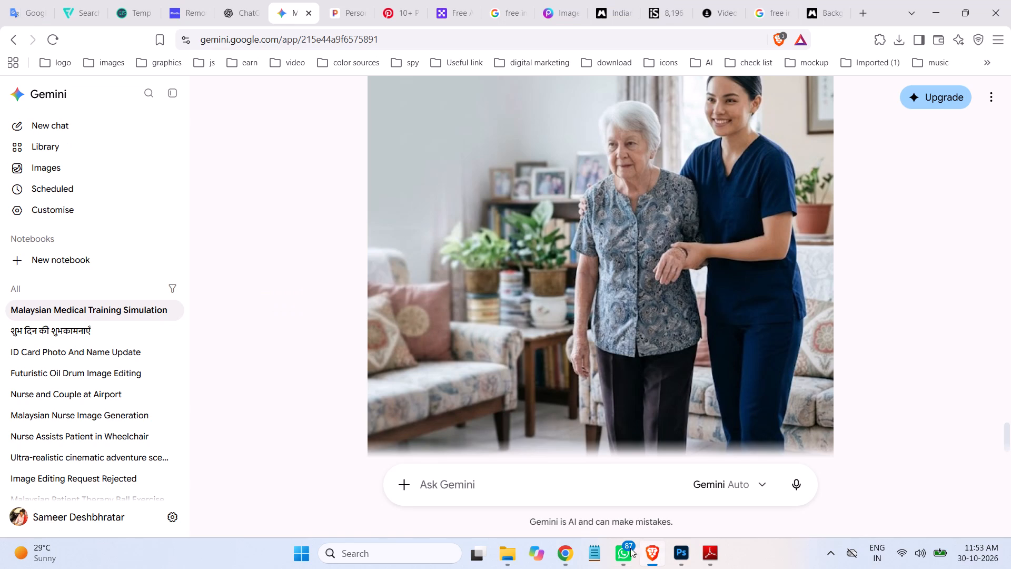
left_click(775, 9)
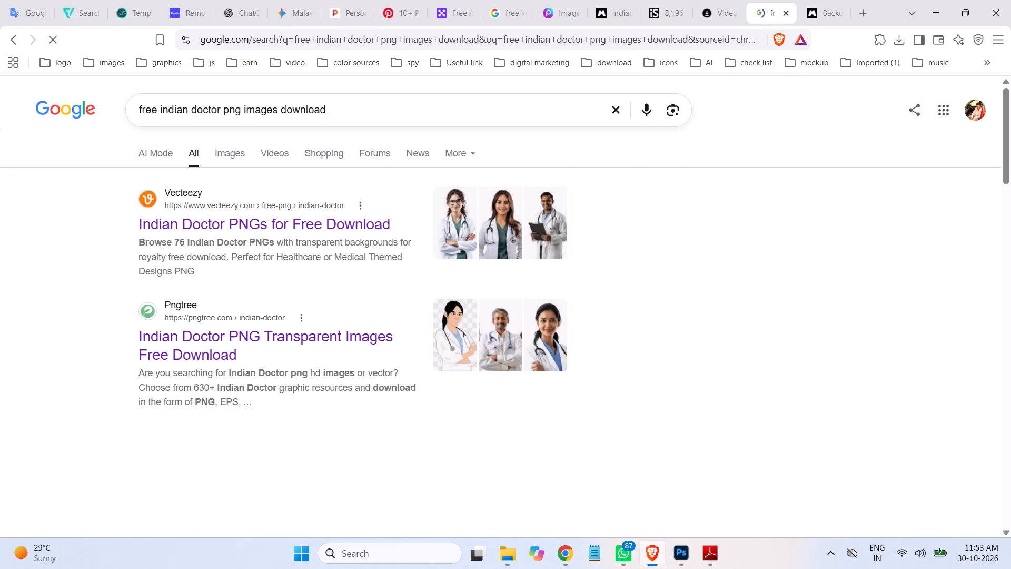
left_click_drag(157, 111, 283, 113)
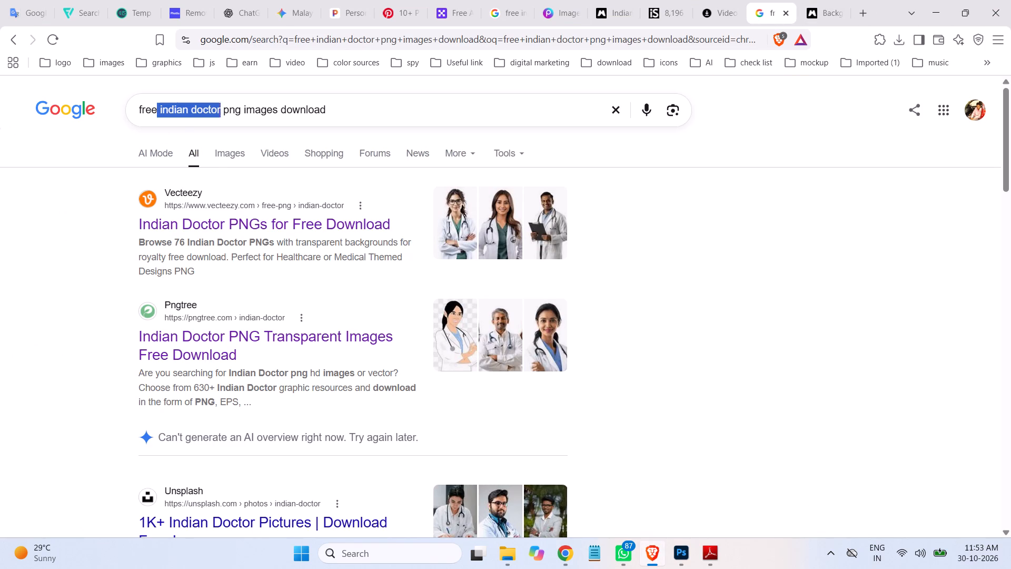
left_click_drag(283, 113, 412, 114)
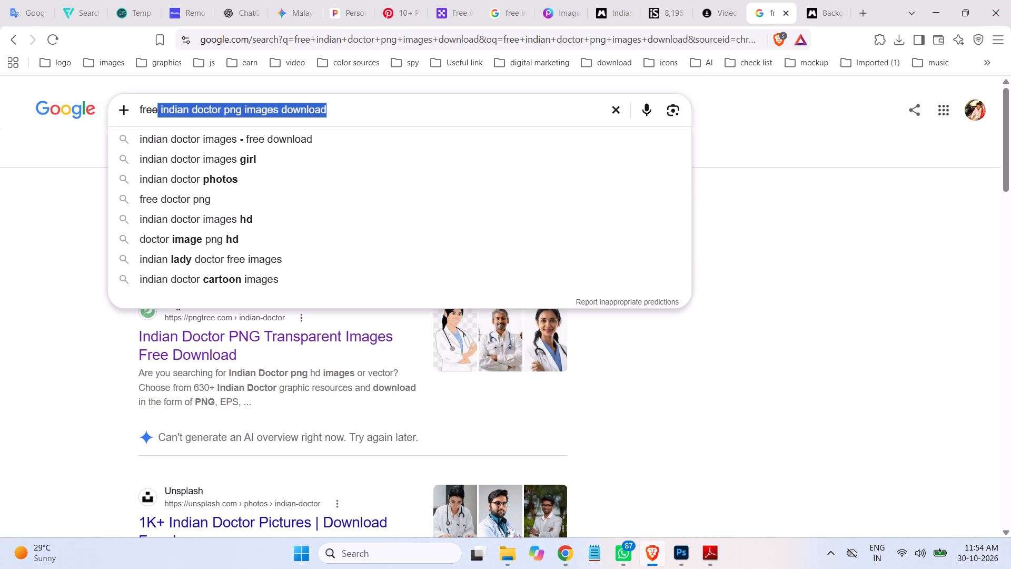
key("BackSpace")
key("space")
type("shape")
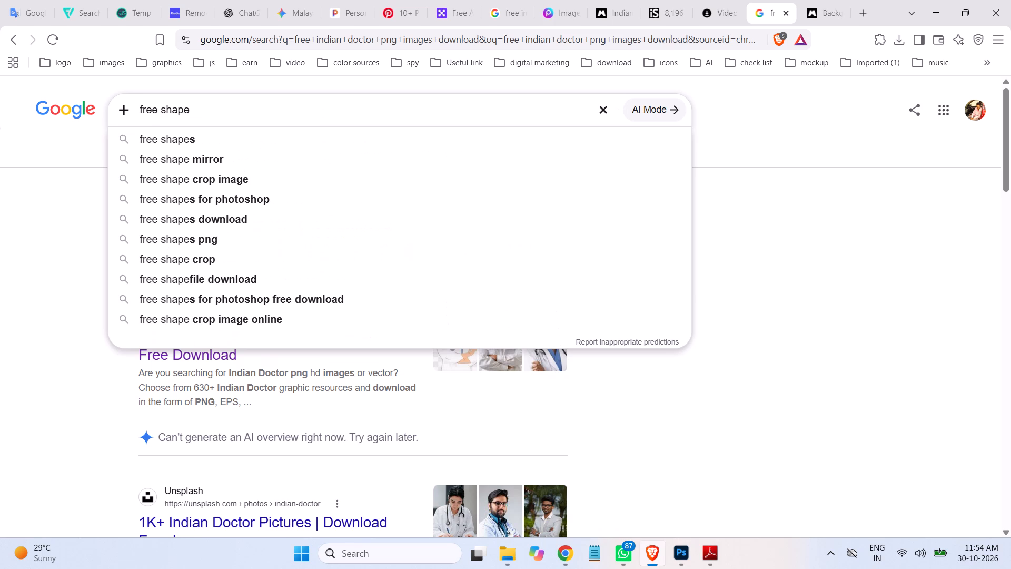
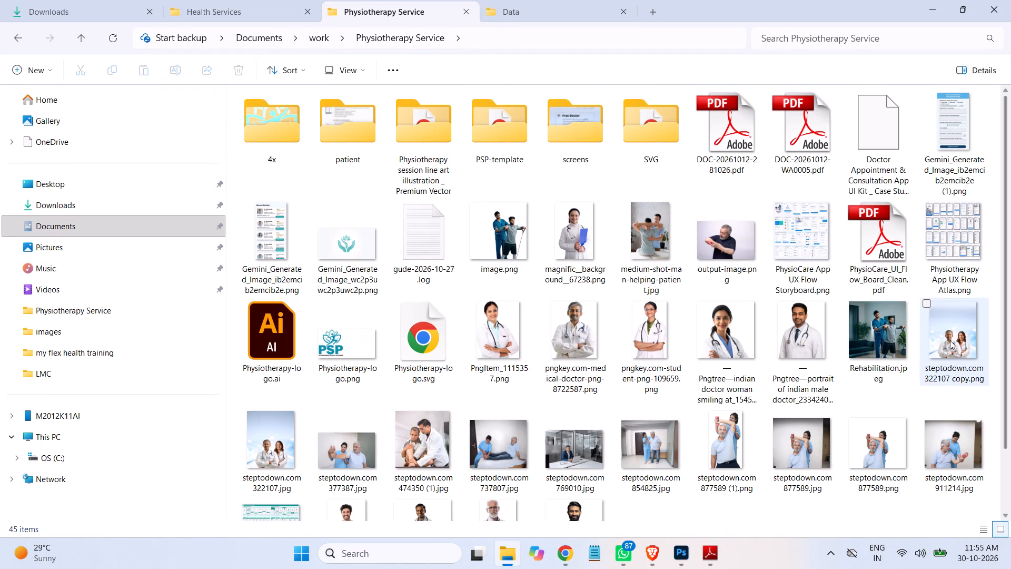
left_click_drag(1005, 363, 1010, 416)
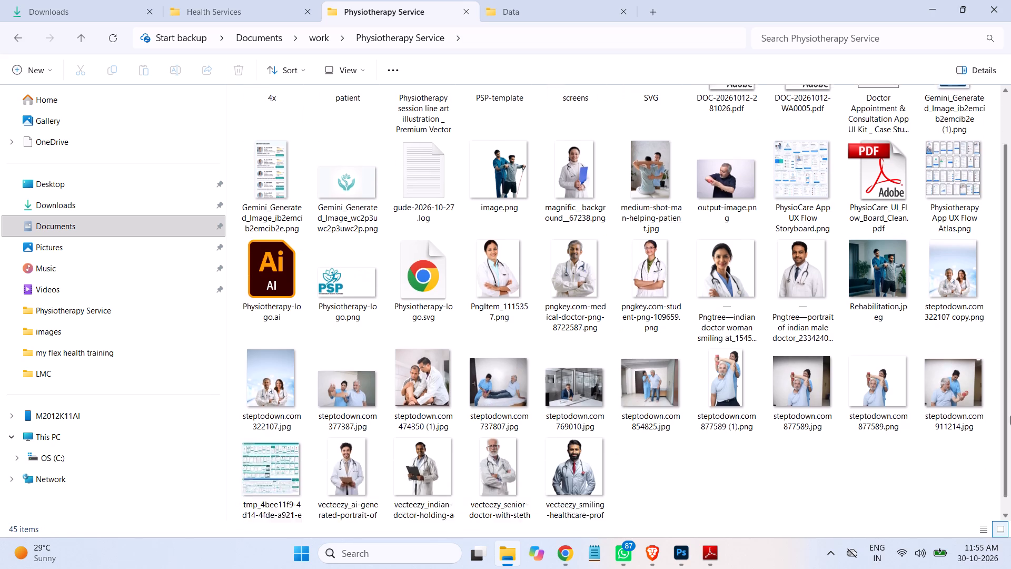
left_click_drag(1010, 416, 970, 231)
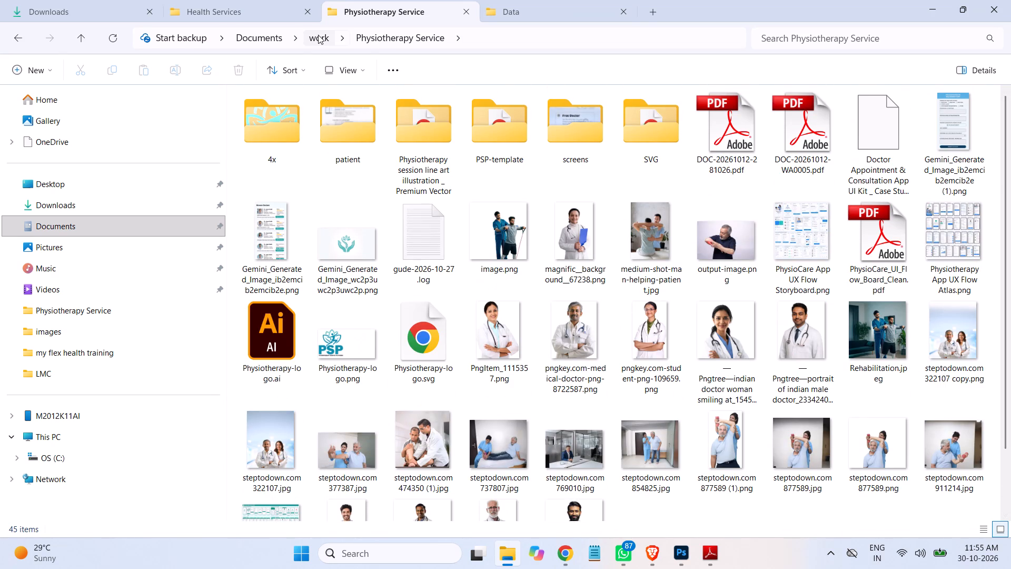
left_click(318, 35)
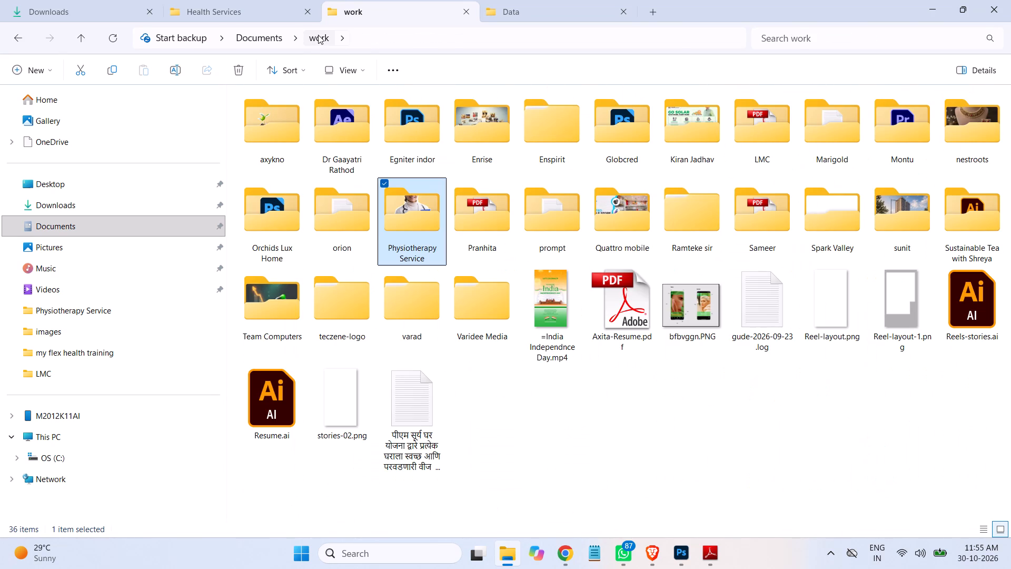
Examine the tag folder in the Data library, checking the alarm-clock deal, red-yellow sale banner and out-of-office label sets for a suitable shape.
left_click(563, 2)
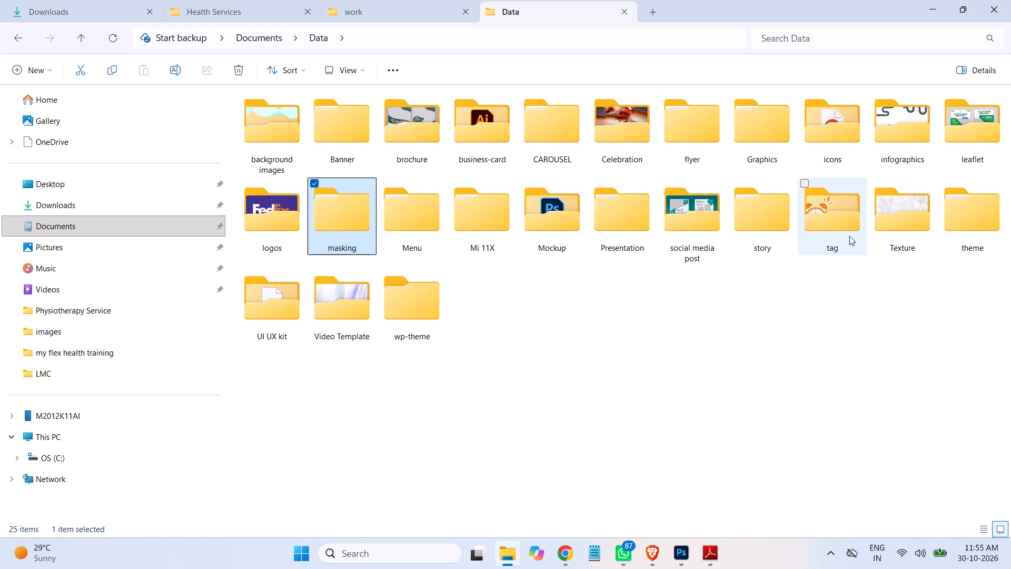
double_click(836, 230)
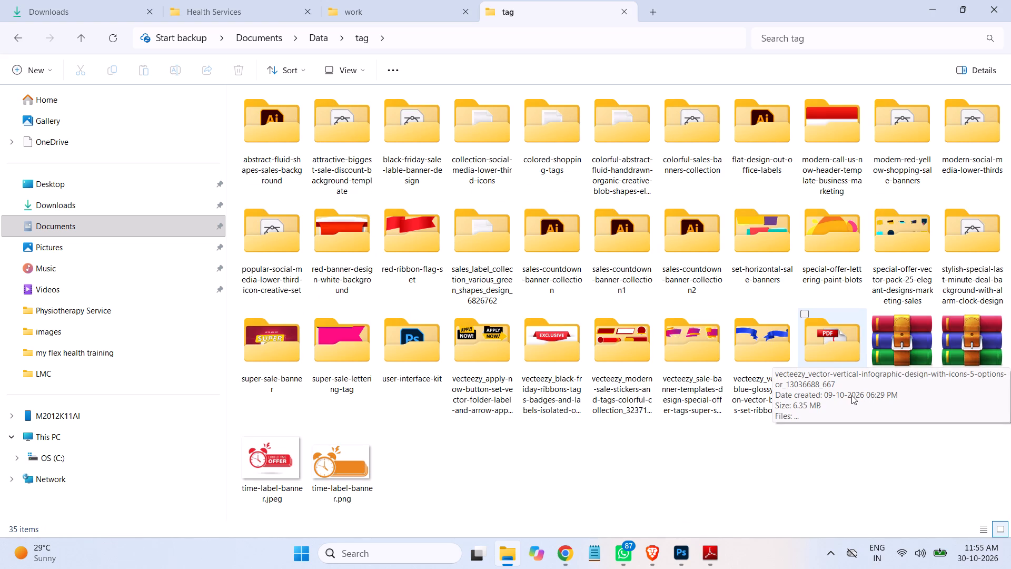
double_click(975, 248)
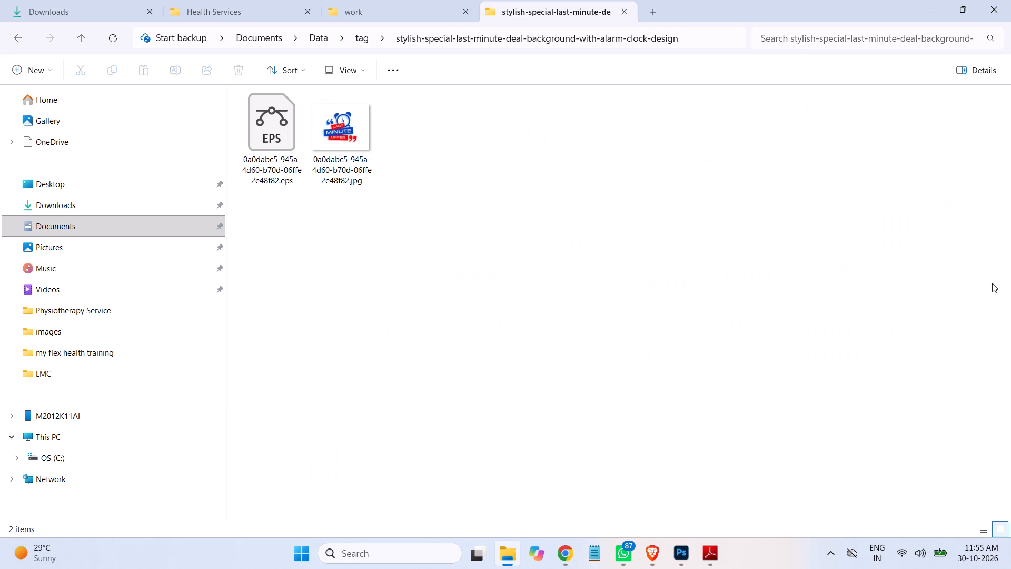
left_click(354, 37)
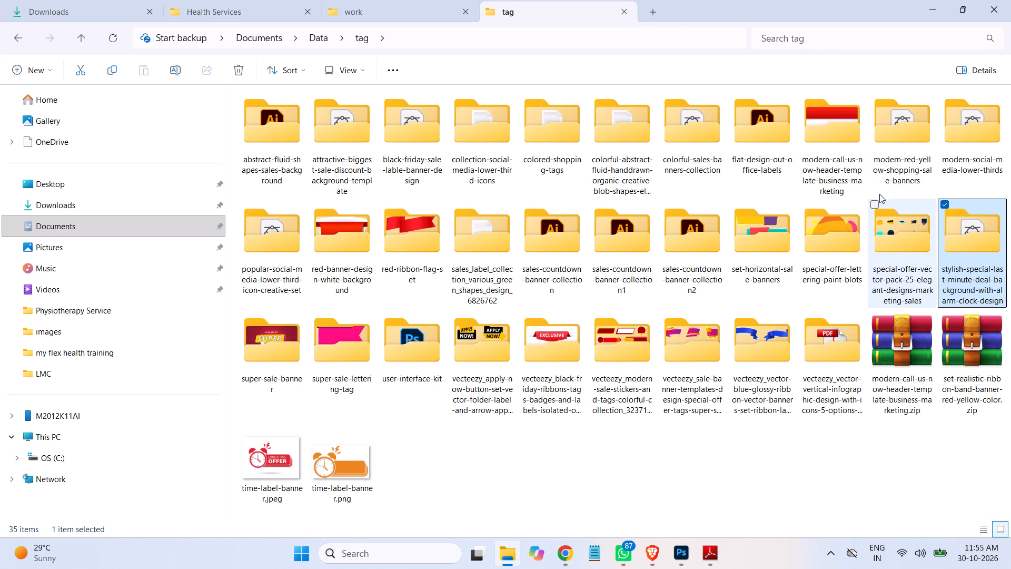
double_click(905, 136)
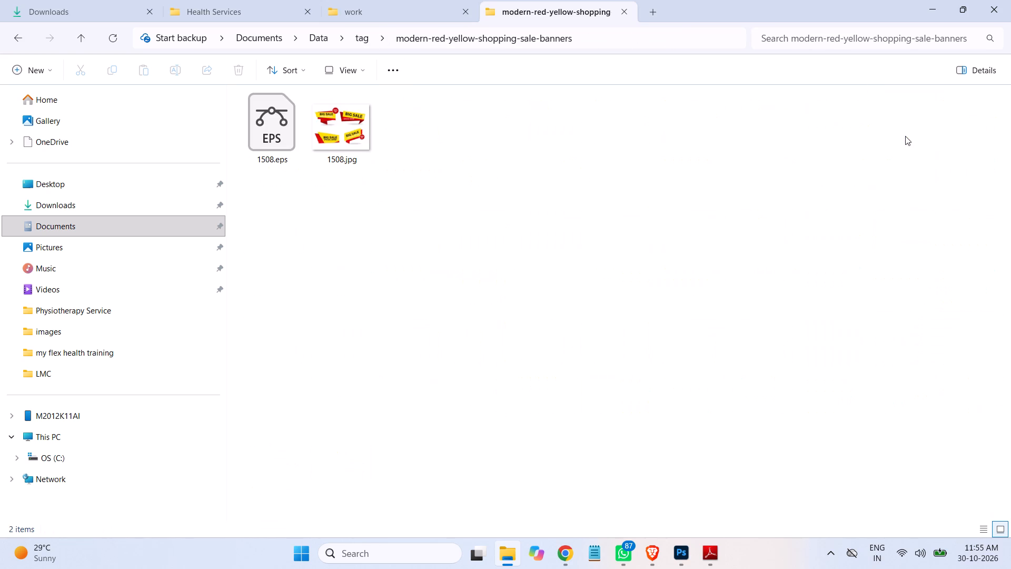
left_click(358, 36)
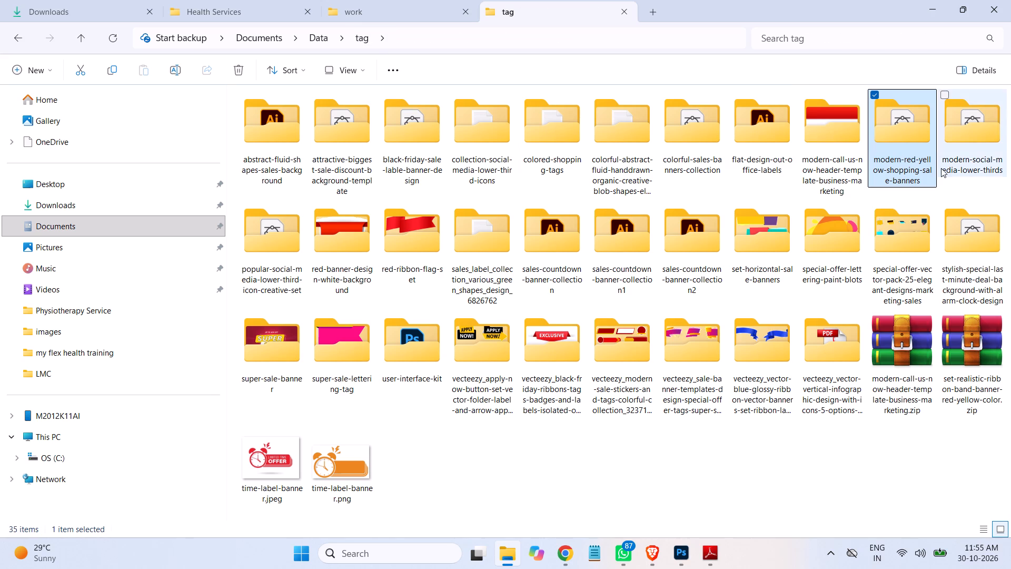
double_click(764, 153)
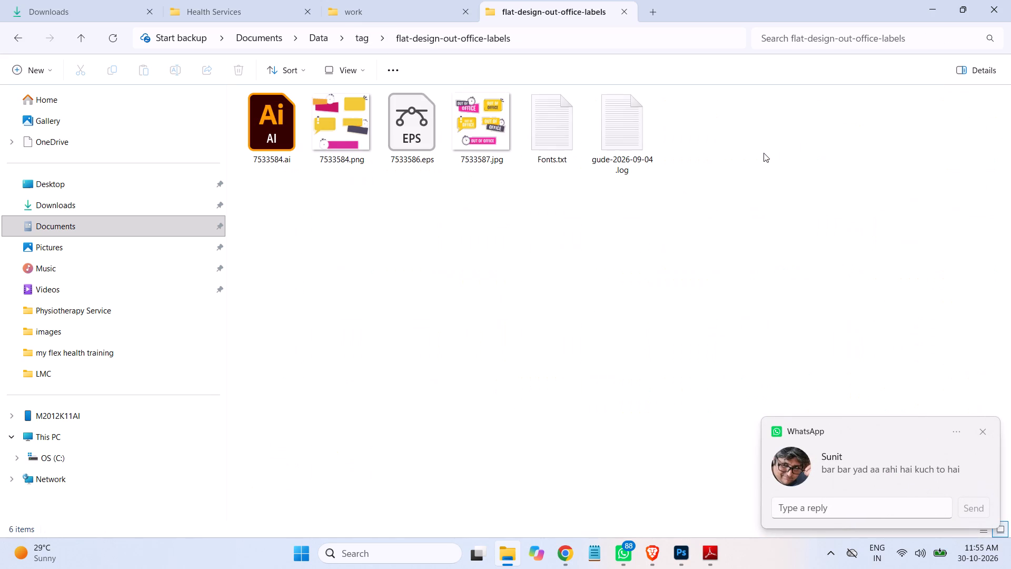
left_click(361, 36)
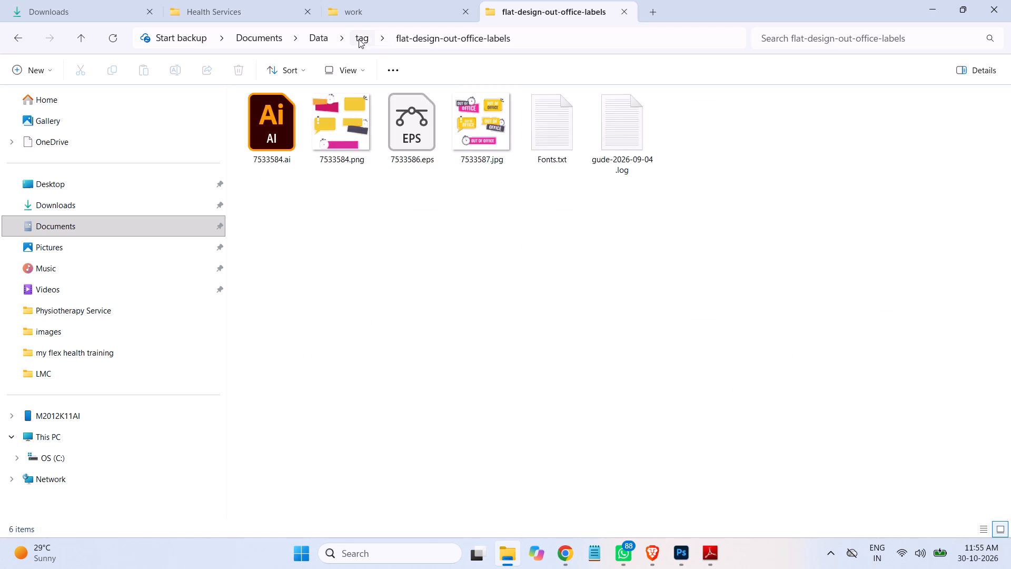
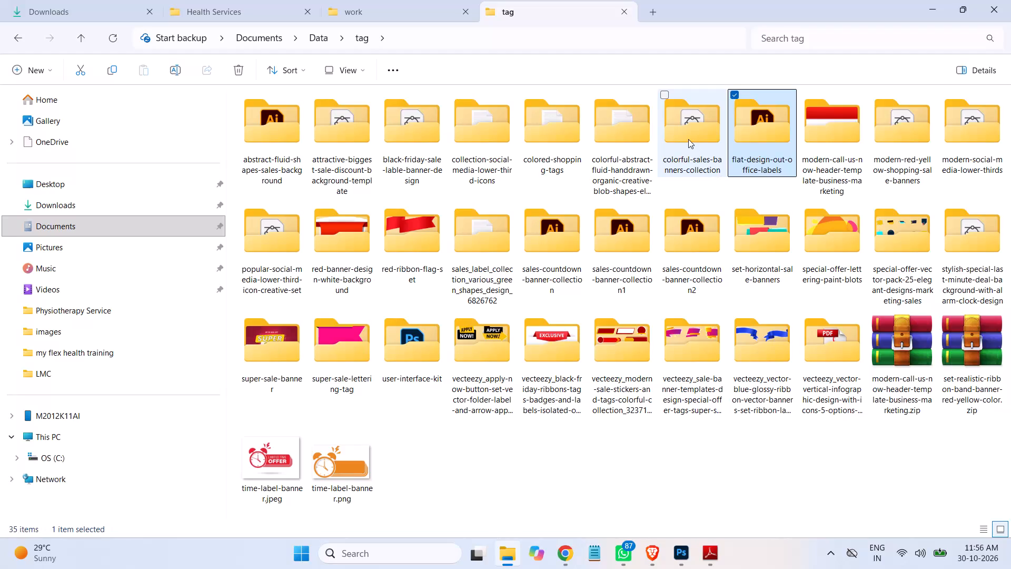
Check the colorful-sales-banners-collection folder for a usable shape, returning to the tag folder.
double_click(688, 139)
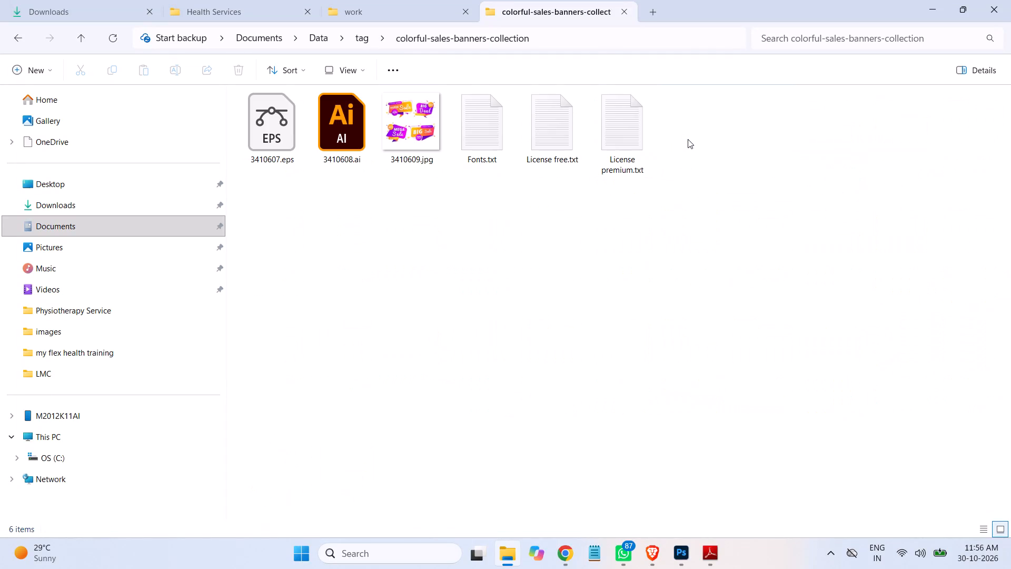
left_click(359, 38)
Place the Asset 1 blob from the SVG subfolder of the colorful abstract fluid blob-shapes folder into the Flex Health Malaysia post in Photoshop.
double_click(613, 140)
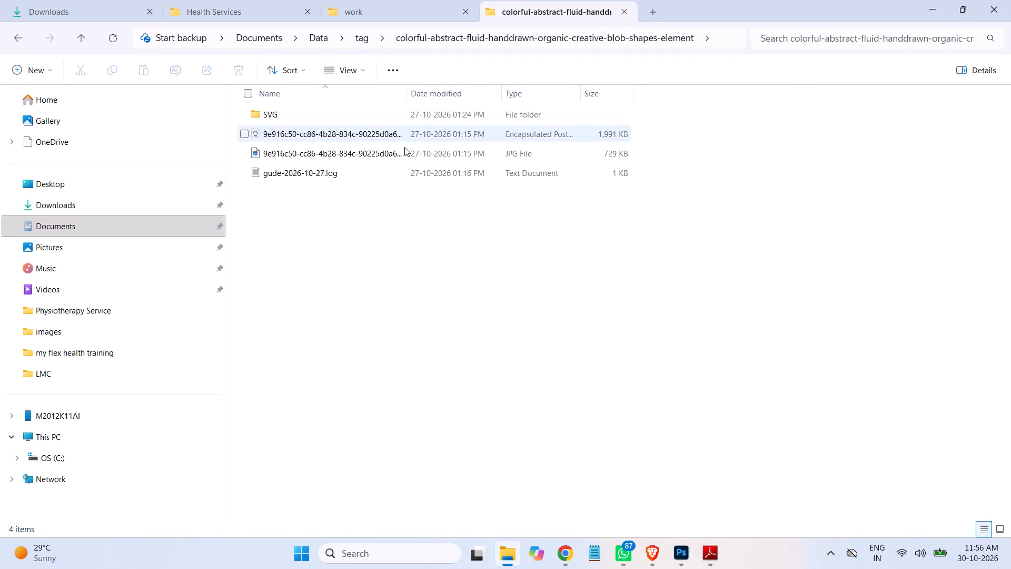
left_click(359, 67)
left_click(355, 125)
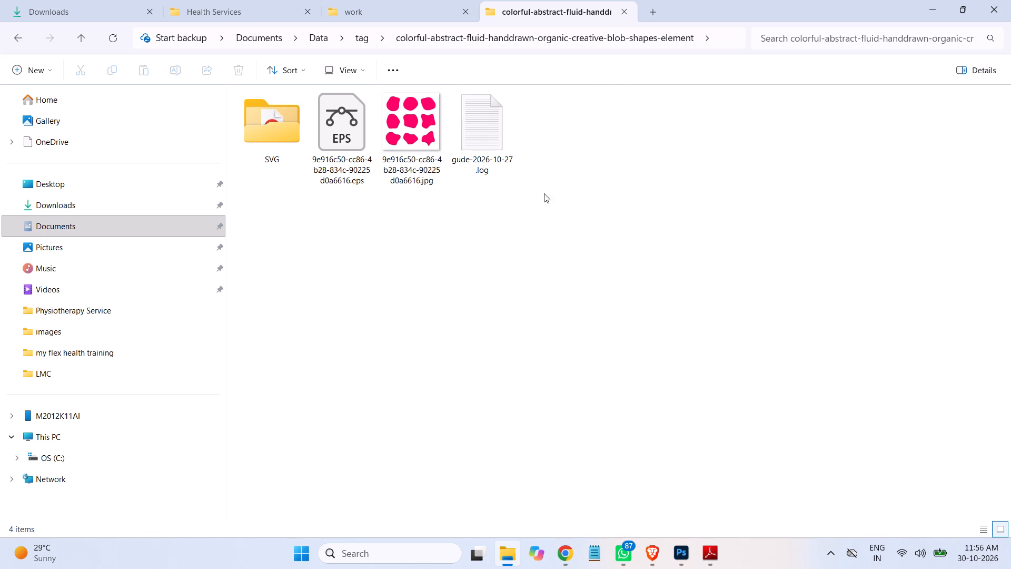
left_click(496, 212)
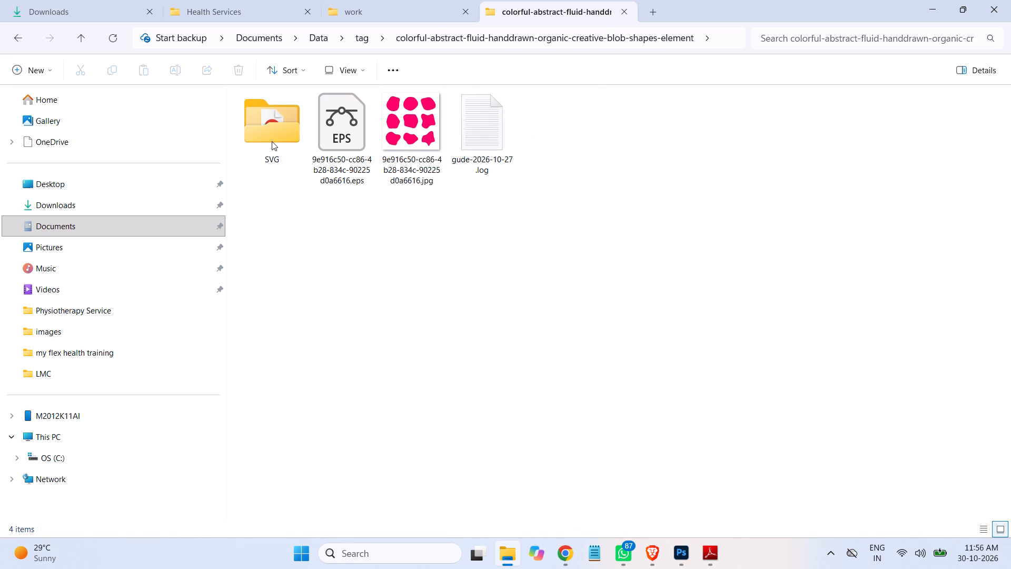
double_click(272, 141)
left_click_drag(274, 114, 640, 495)
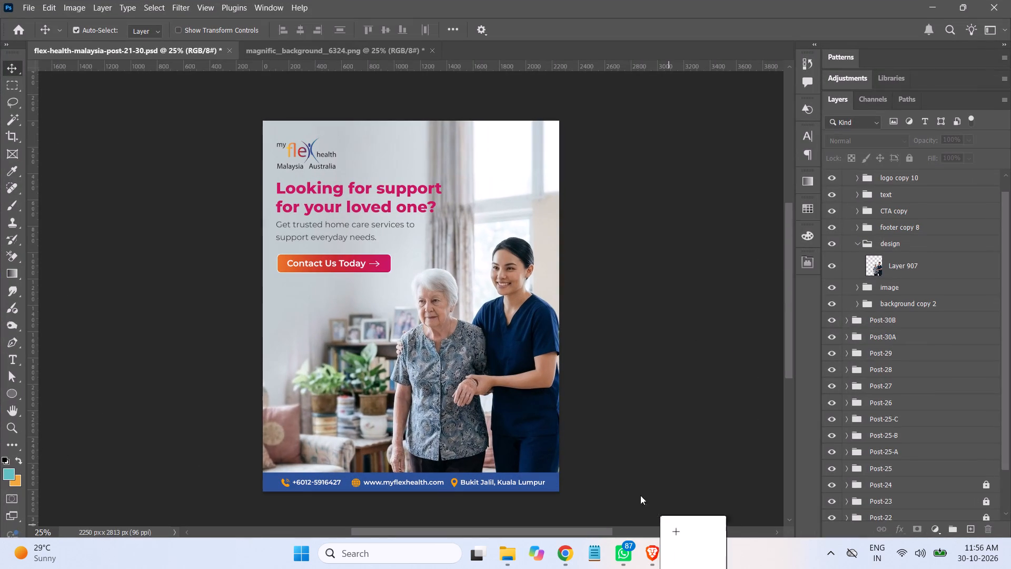
left_click_drag(640, 495, 512, 371)
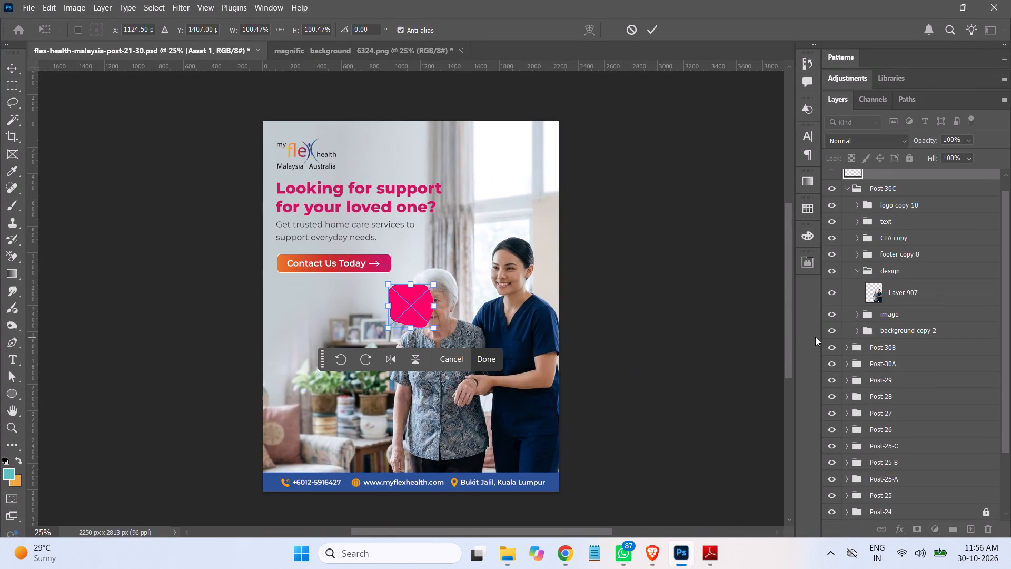
Scale the placed pink blob to about 451% and position it over the two women, extending past the post's right edge.
left_click_drag(433, 284, 667, 207, "shift")
left_click_drag(524, 264, 546, 433)
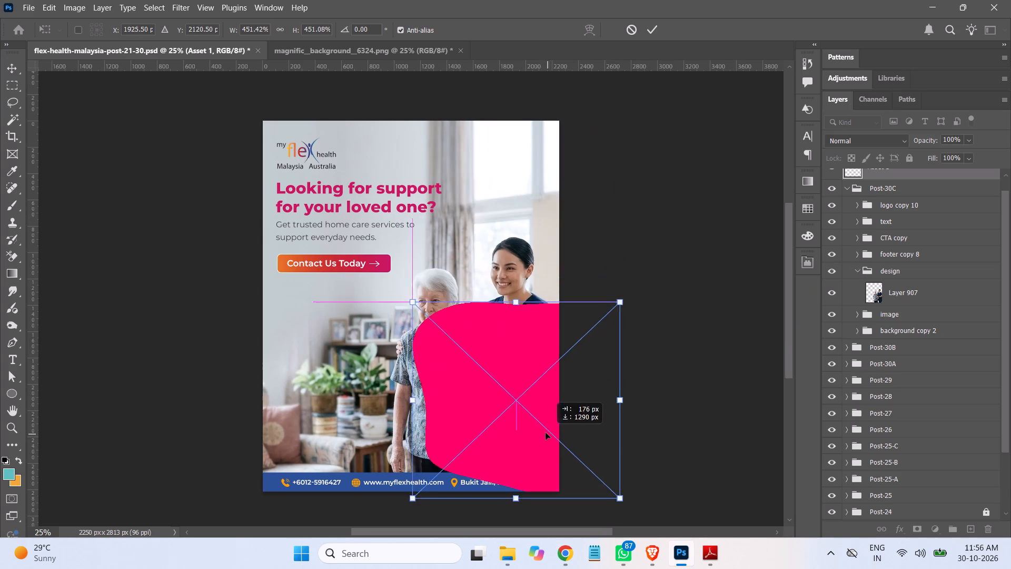
left_click_drag(546, 433, 520, 396)
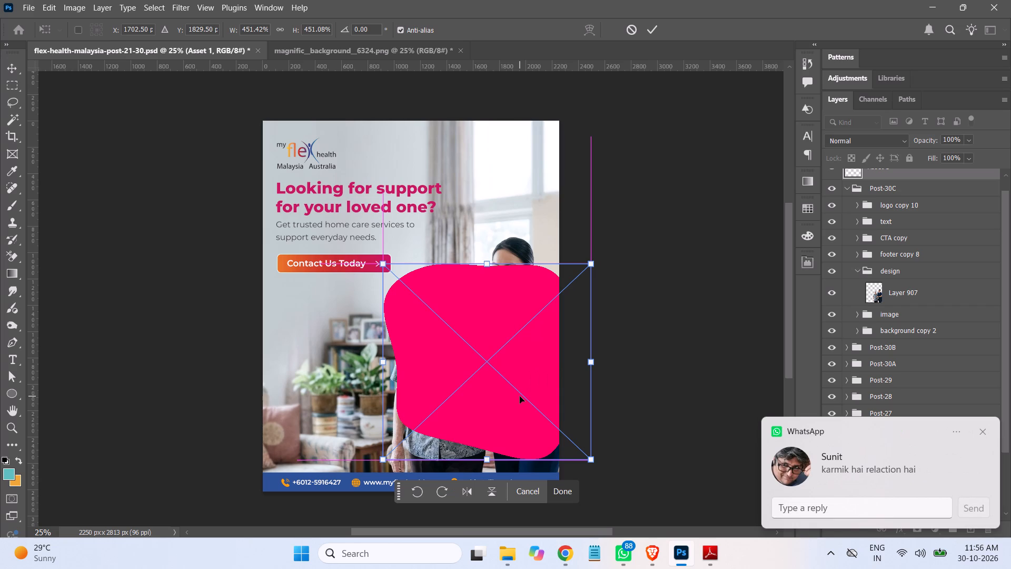
key("Return")
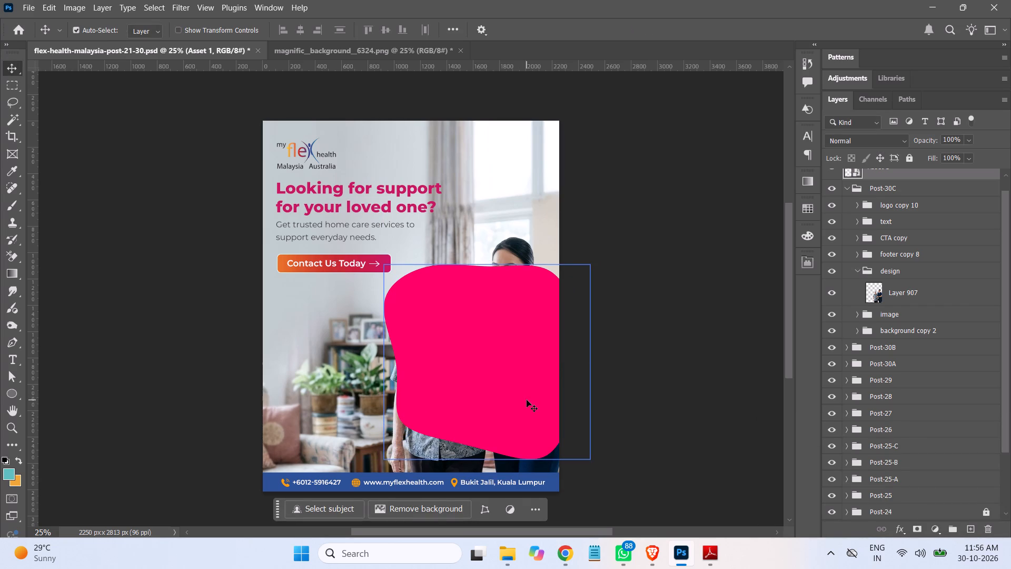
Move the Asset 1 layer into the design group directly beneath Layer 907, behind the two women.
left_click_drag(919, 173, 920, 283)
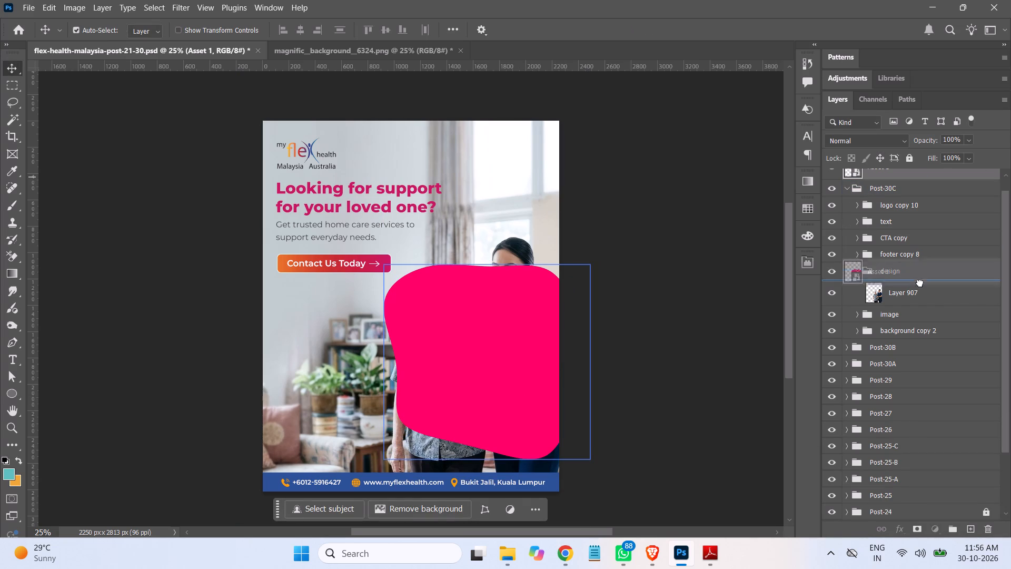
left_click_drag(920, 283, 916, 301)
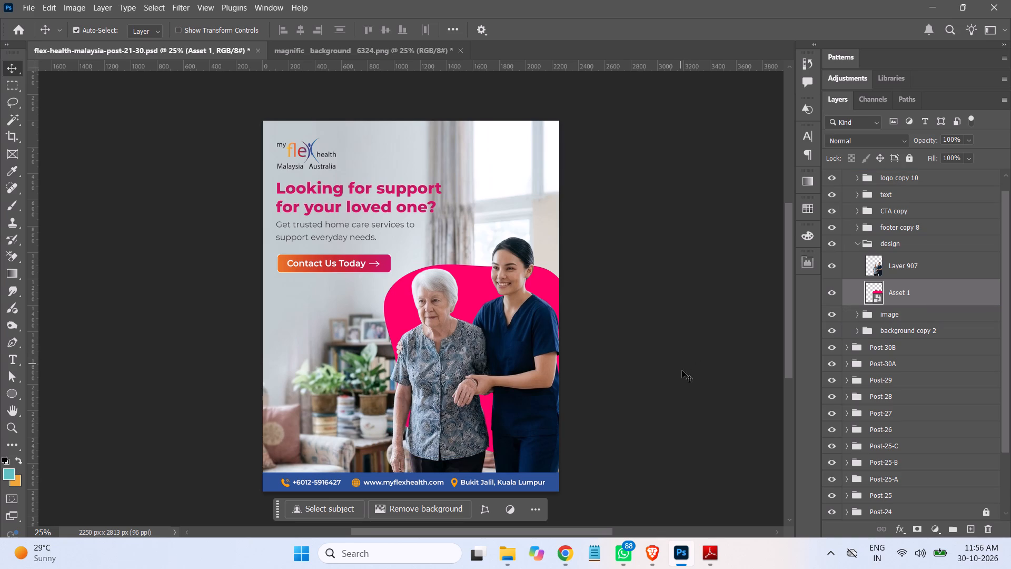
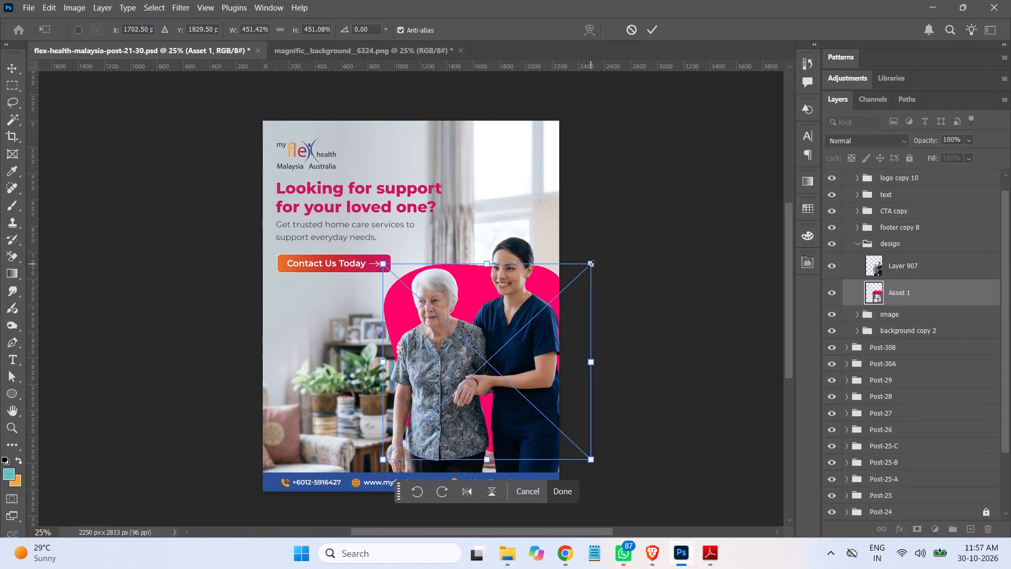
Scale the Asset 1 blob to about 491%, rotate it about -32°, and position it behind the two women.
left_click_drag(591, 264, 655, 210, "shift")
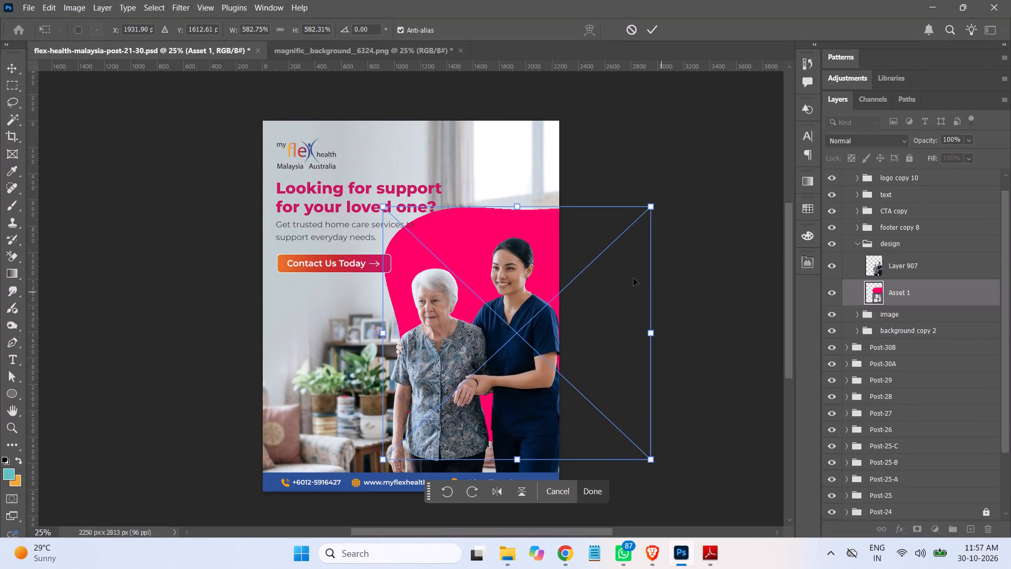
left_click_drag(546, 286, 527, 336)
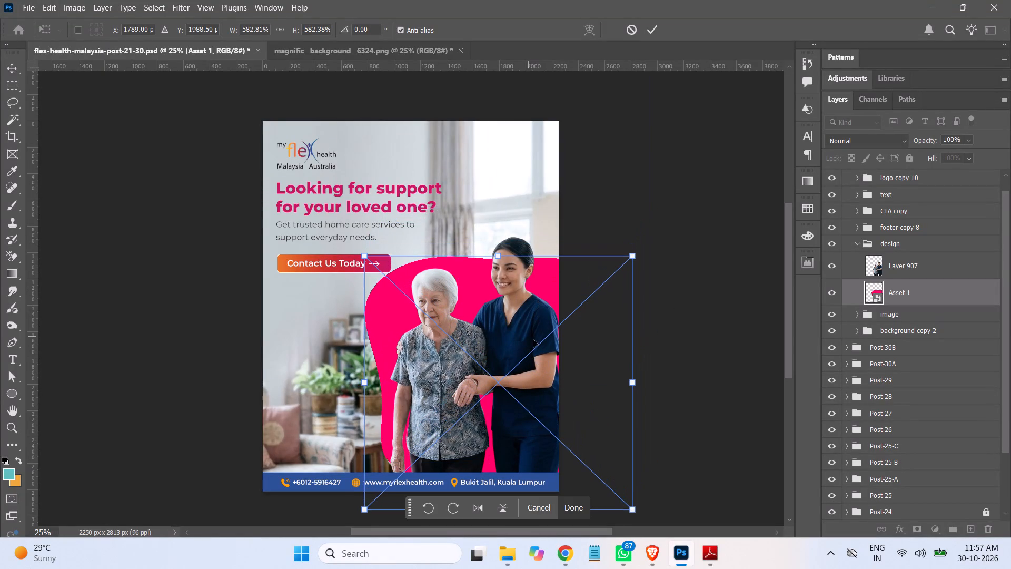
left_click_drag(648, 251, 577, 137)
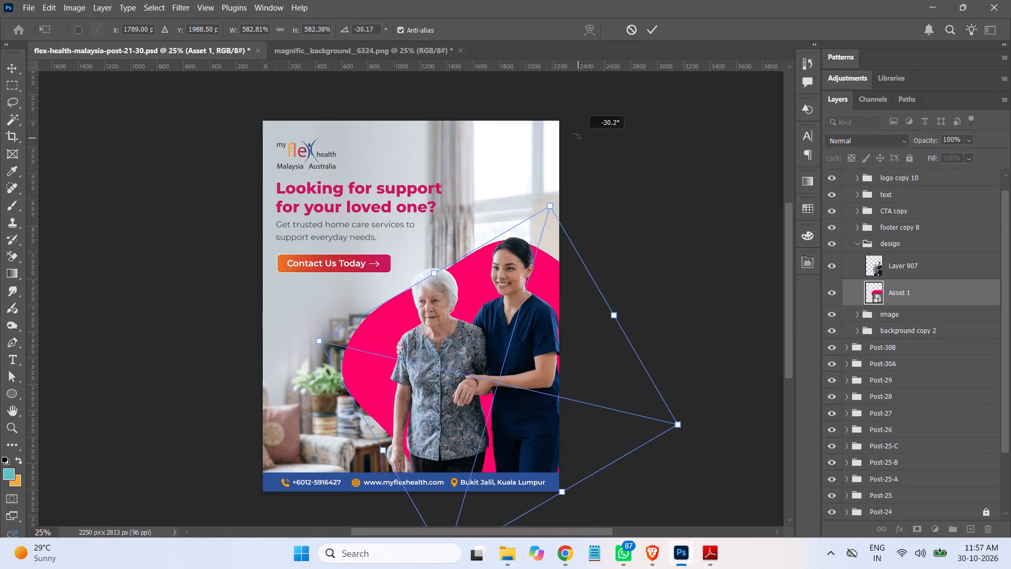
left_click_drag(577, 137, 573, 134)
left_click_drag(682, 421, 635, 376, "shift")
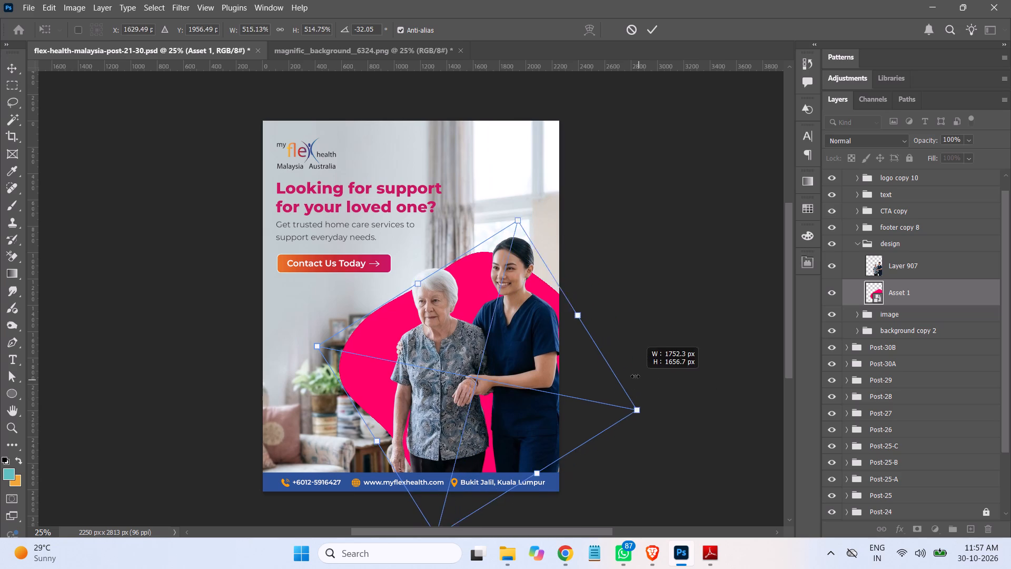
left_click_drag(635, 376, 632, 372, "shift")
left_click_drag(537, 402, 552, 398)
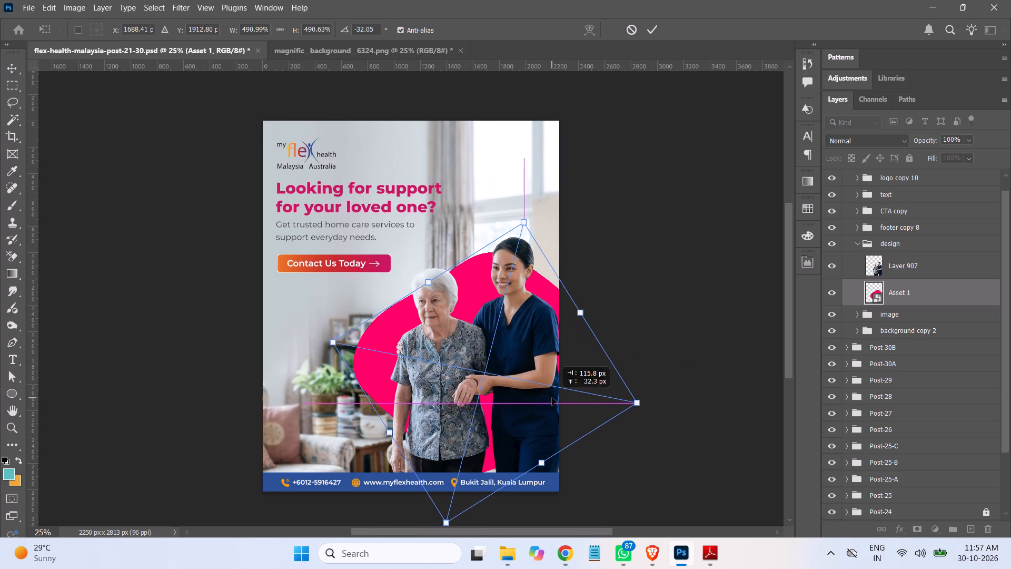
left_click_drag(552, 398, 552, 397)
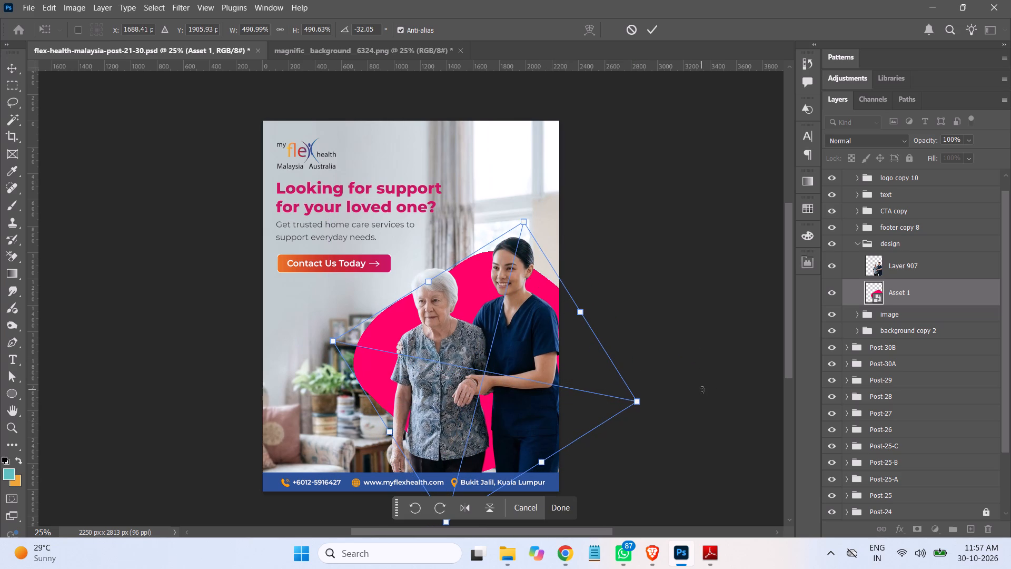
key("Return")
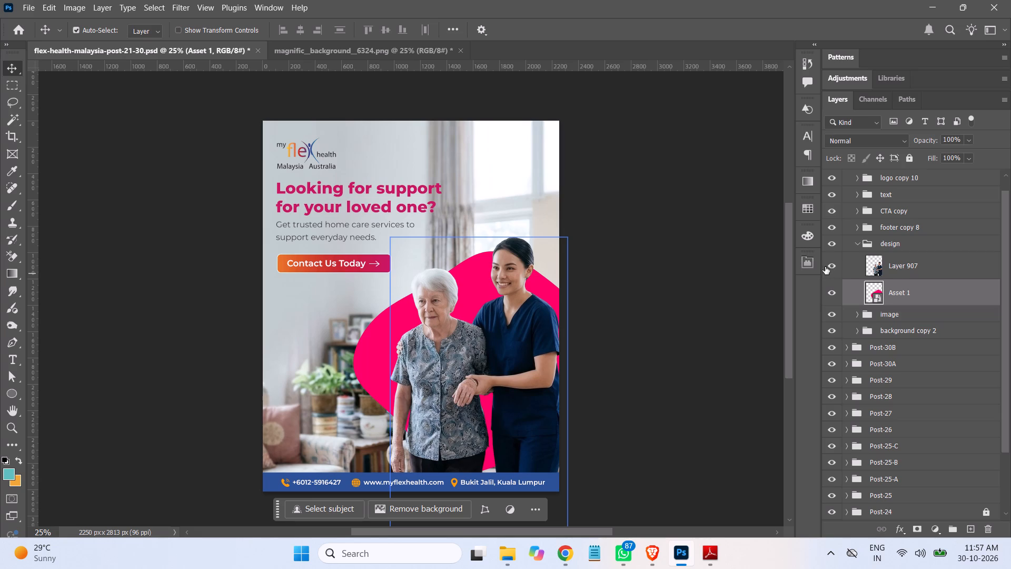
Hide Layer 907 and fill the Asset 1 outline on a new layer with the footer's blue, #2a5097.
left_click(833, 267)
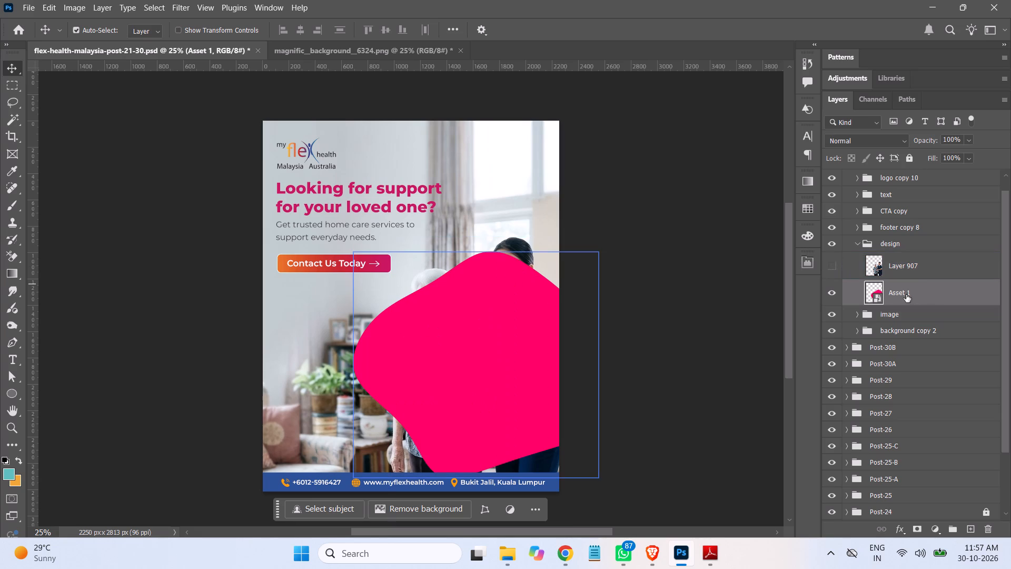
left_click(876, 293, "ctrl")
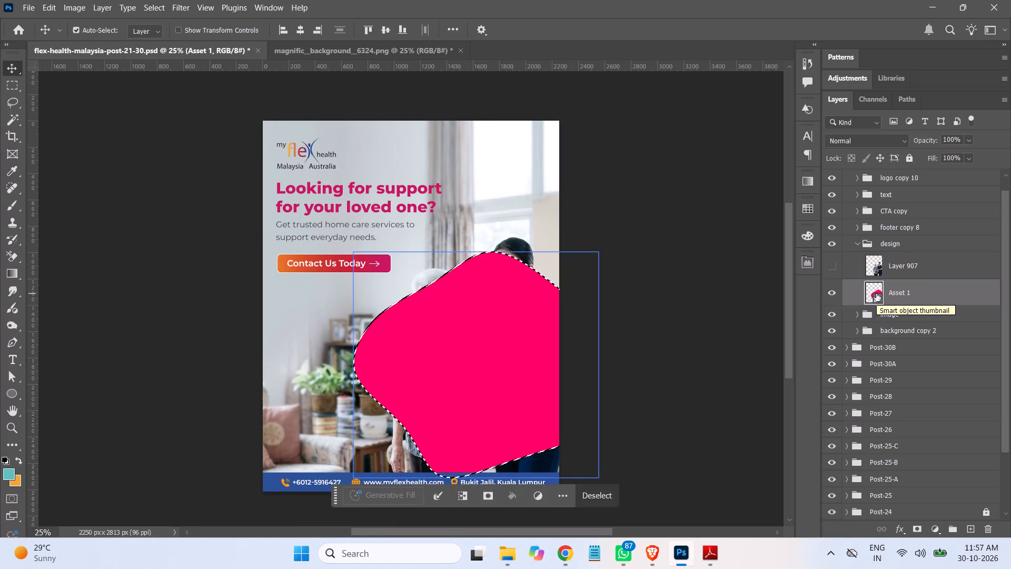
left_click(972, 526)
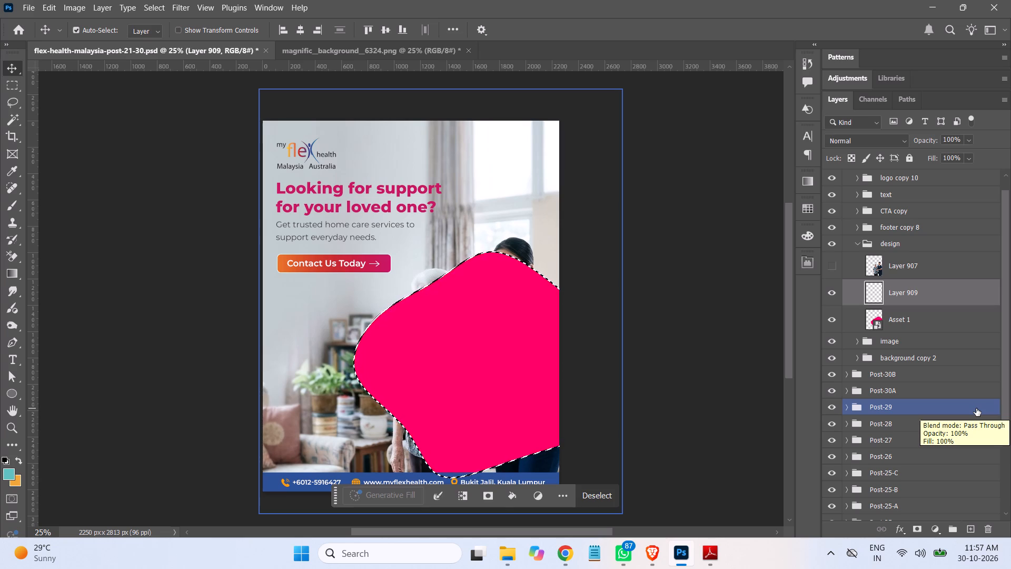
left_click(8, 471)
left_click(271, 478)
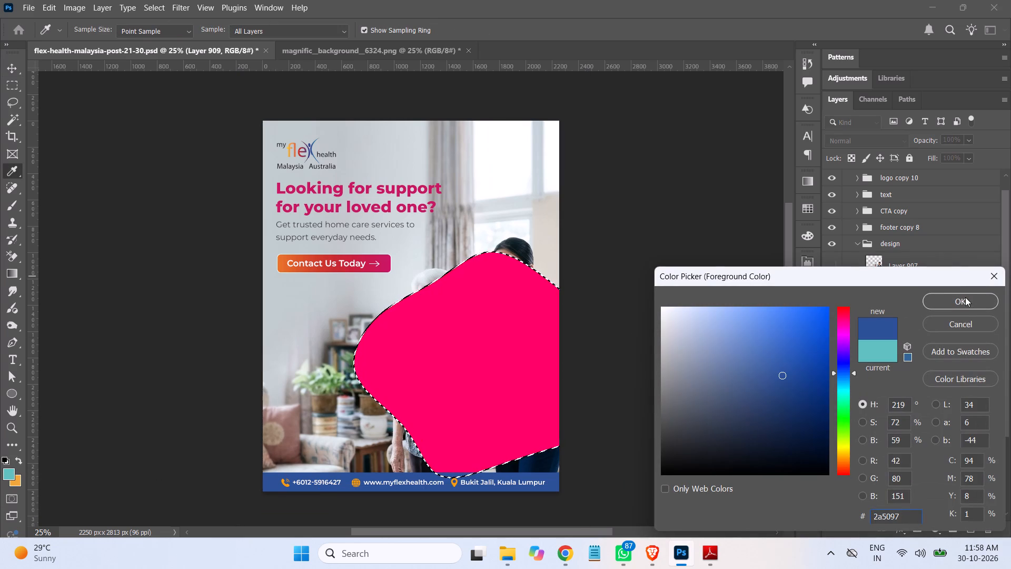
left_click(964, 299)
key("alt+BackSpace")
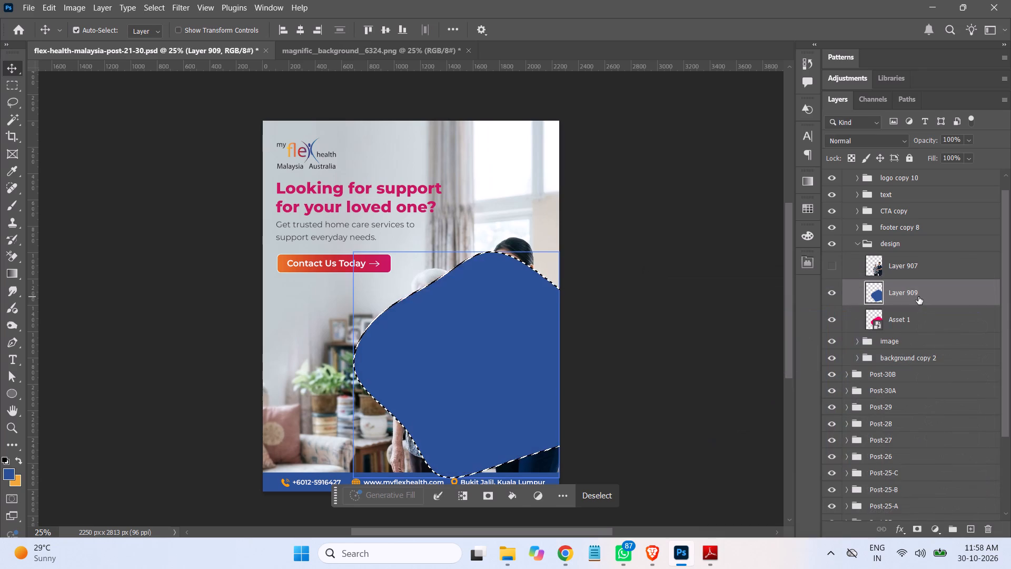
key("ctrl+d")
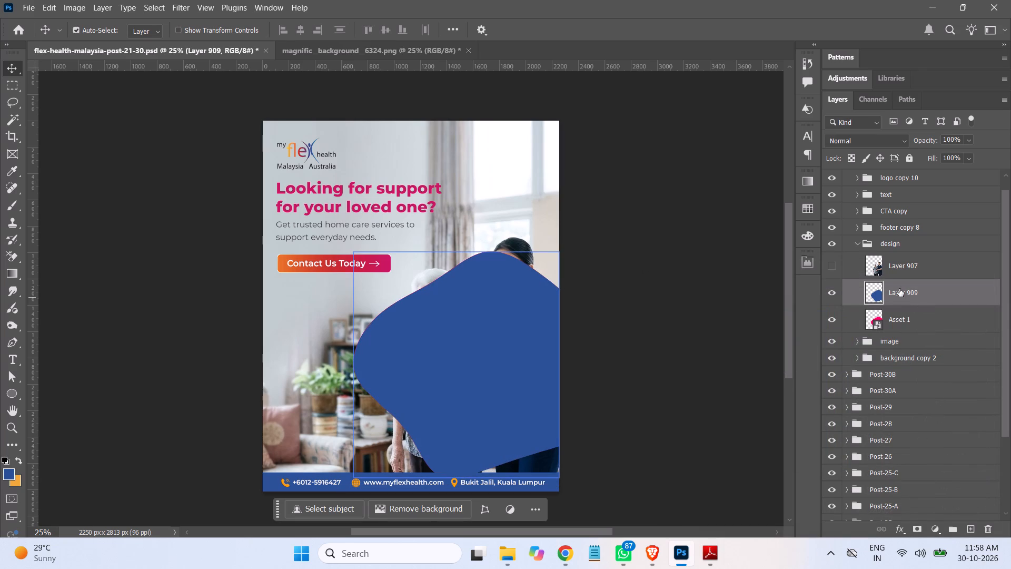
Move the Asset 1 layer above the blue blob layer, Layer 909, in the design group.
left_click(947, 322)
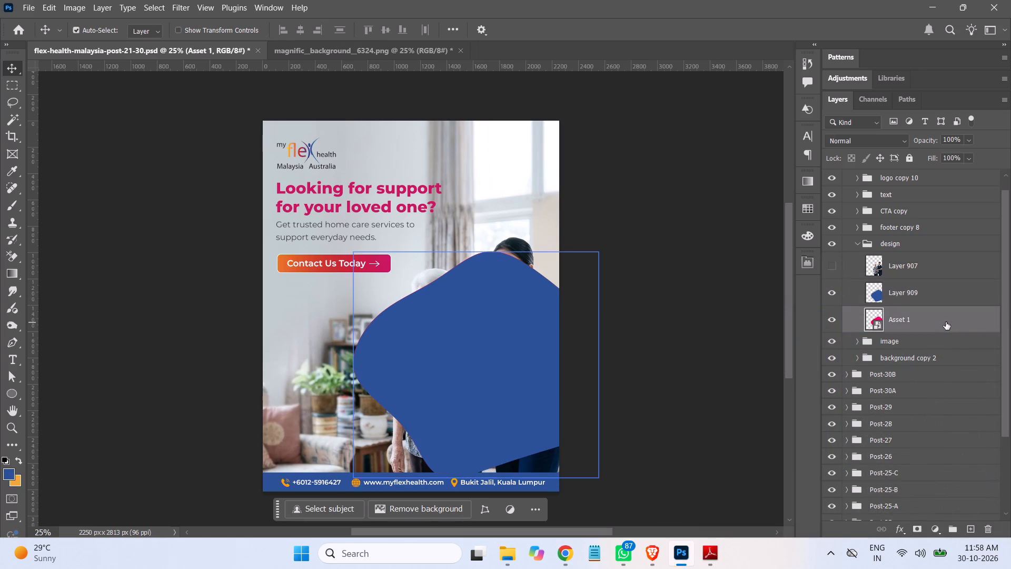
left_click_drag(935, 323, 932, 298)
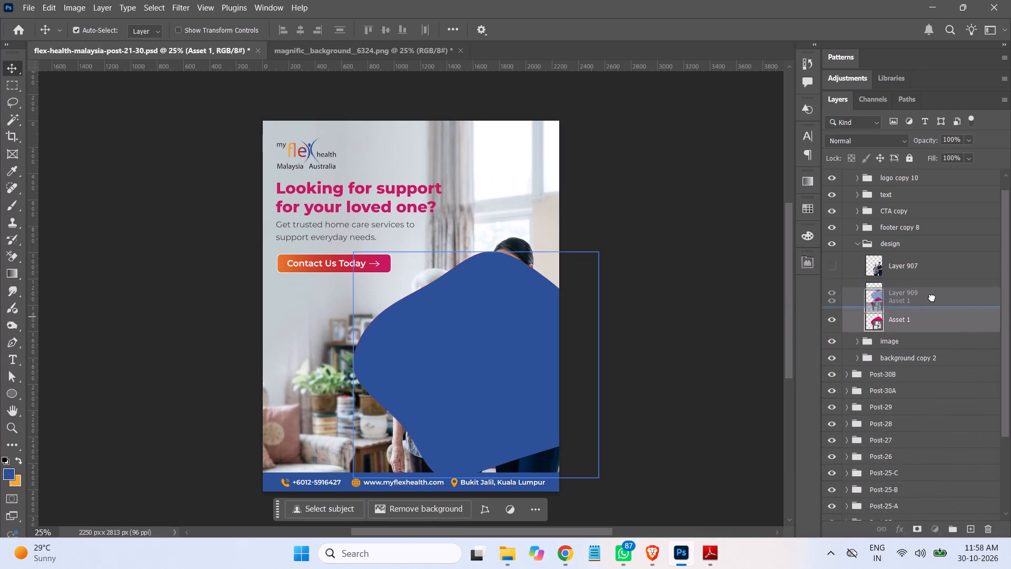
left_click_drag(932, 298, 934, 285)
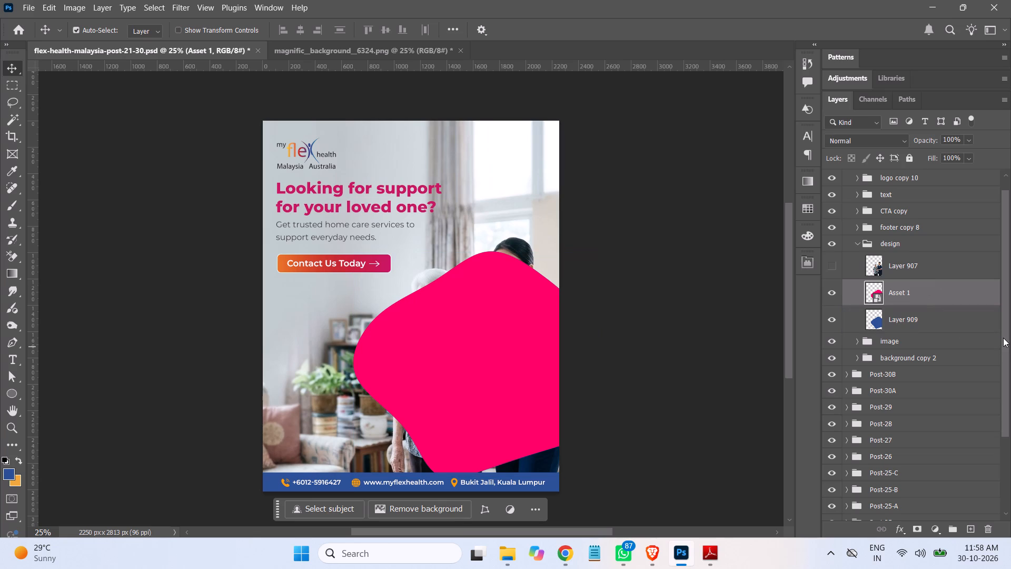
Offset the pink Asset 1 blob rightward and downward over the blue copy, exposing a blue band along its upper-left edge.
key("shift+Right")
key("shift+Right")
key("shift+Right")
key("shift+Right")
key("shift+Right")
key("shift+Right")
key("shift+Right")
key("shift+Right")
key("shift+Right")
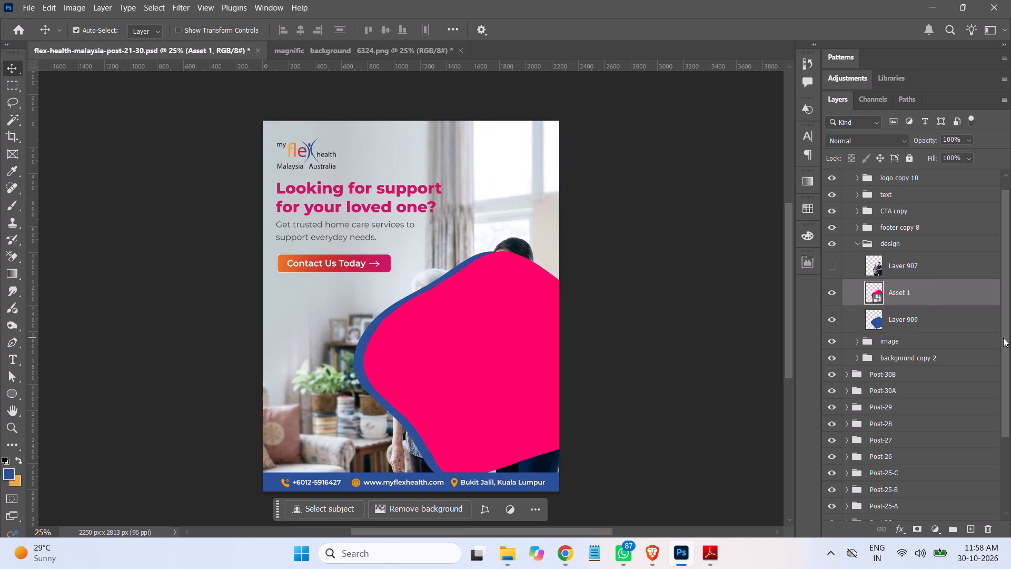
key("shift+Right")
key("shift+Right")
key("shift+Right")
key("shift+Right")
key("shift+Right")
key("shift+Right")
key("shift+Right")
key("shift+Right")
key("shift+Right")
key("shift+Right")
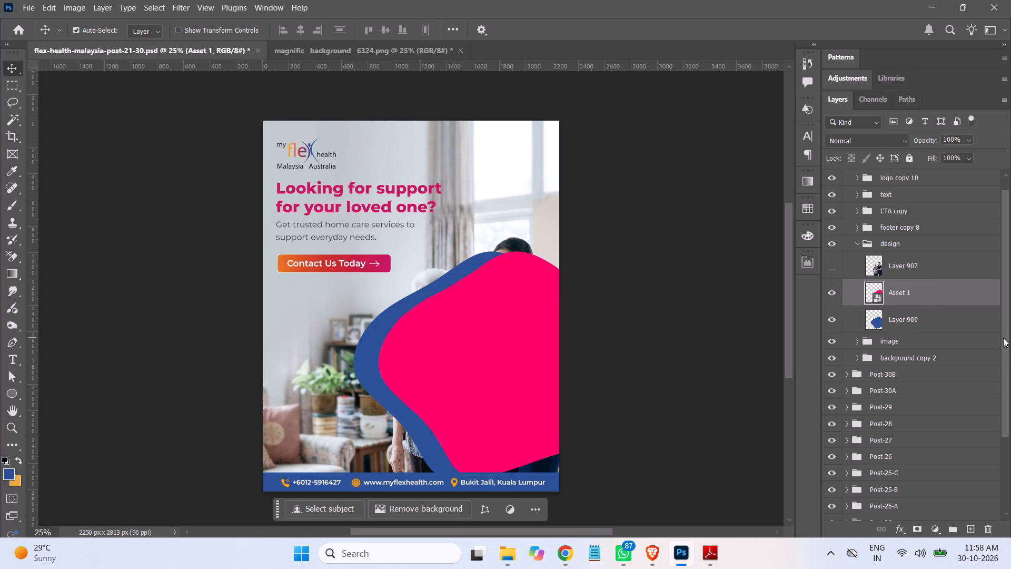
key("shift+Right")
key("shift+Right")
key("shift+Right")
key("shift+Down")
key("shift+Down")
key("shift+Down")
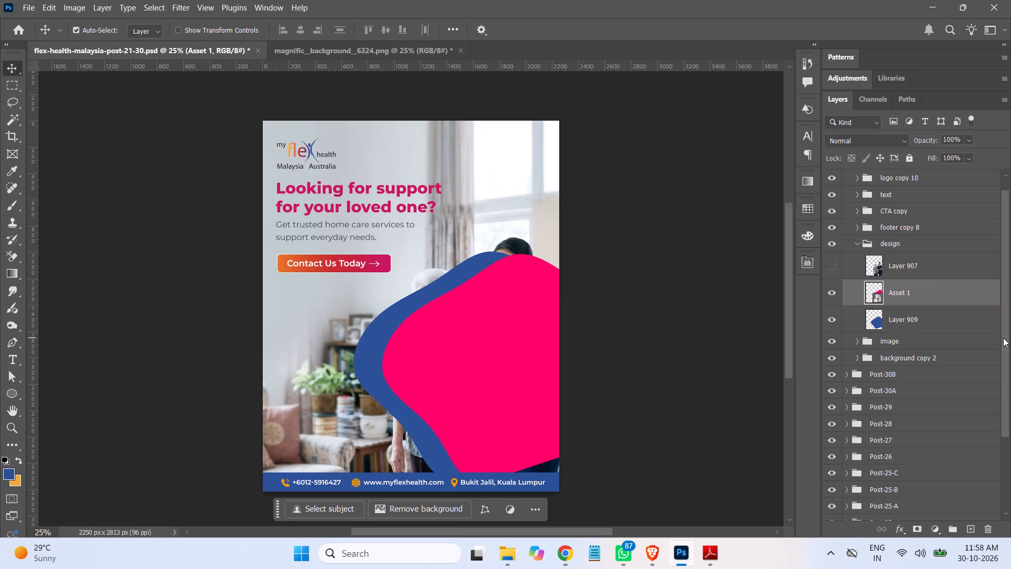
key("shift+Down")
key("shift+Down")
key("shift+Down")
key("shift+Down")
key("shift+Down")
key("shift+Down")
key("shift+Left")
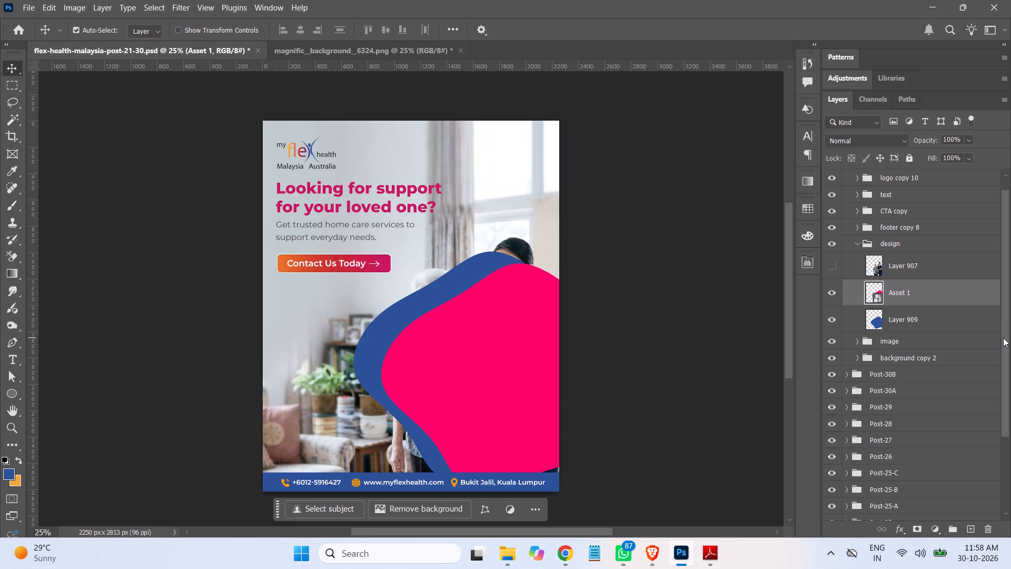
key("shift+Left")
key("shift+Left")
key("shift+Left")
key("shift+Left")
key("shift+Left")
key("shift+Left")
key("shift+Left")
key("shift+Left")
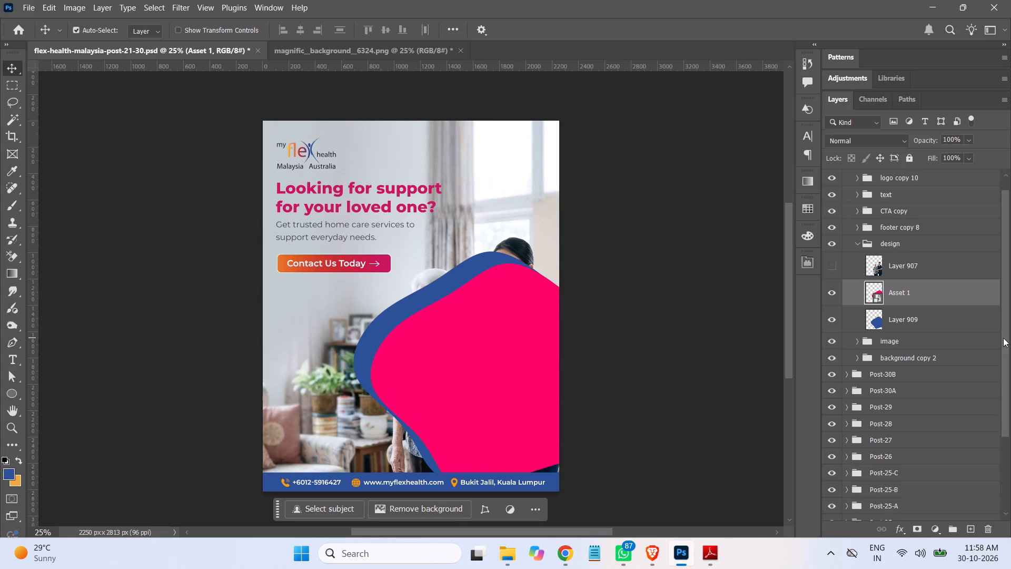
Scale the pink blob to about 464%, rotate it to about -26°, and reposition it within the blue blob.
key("ctrl+t")
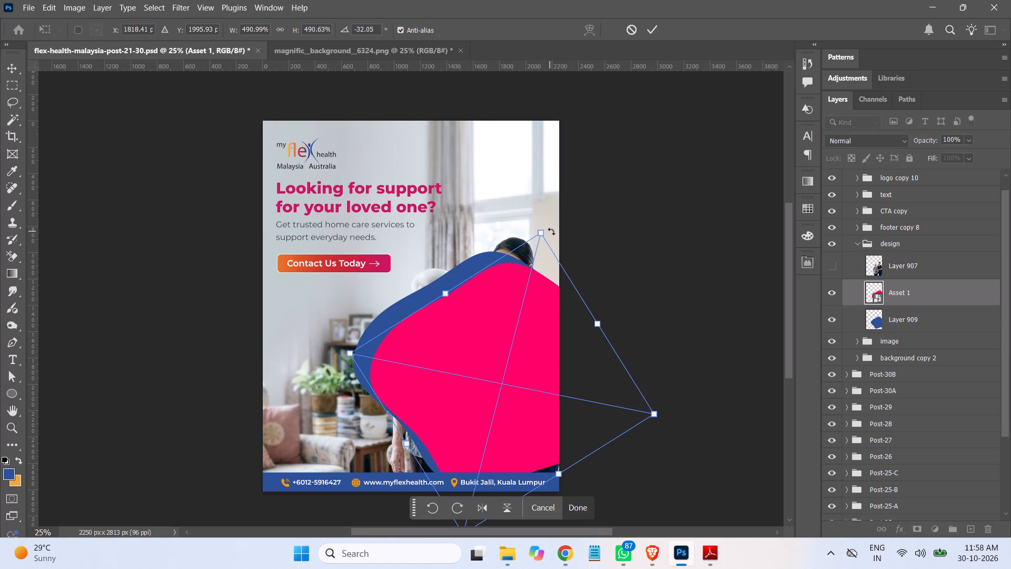
left_click_drag(542, 232, 530, 246, "shift")
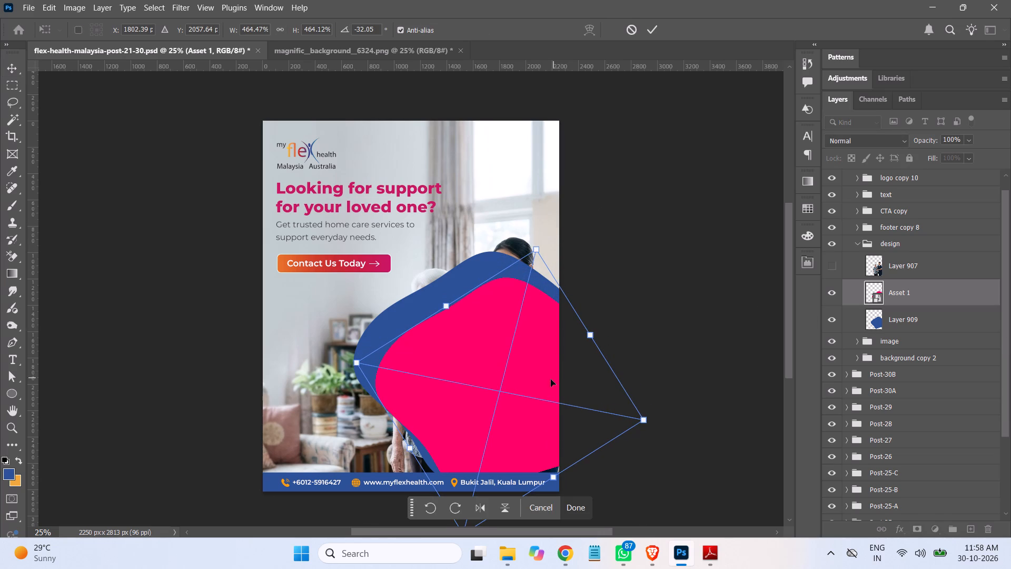
left_click_drag(548, 381, 539, 363)
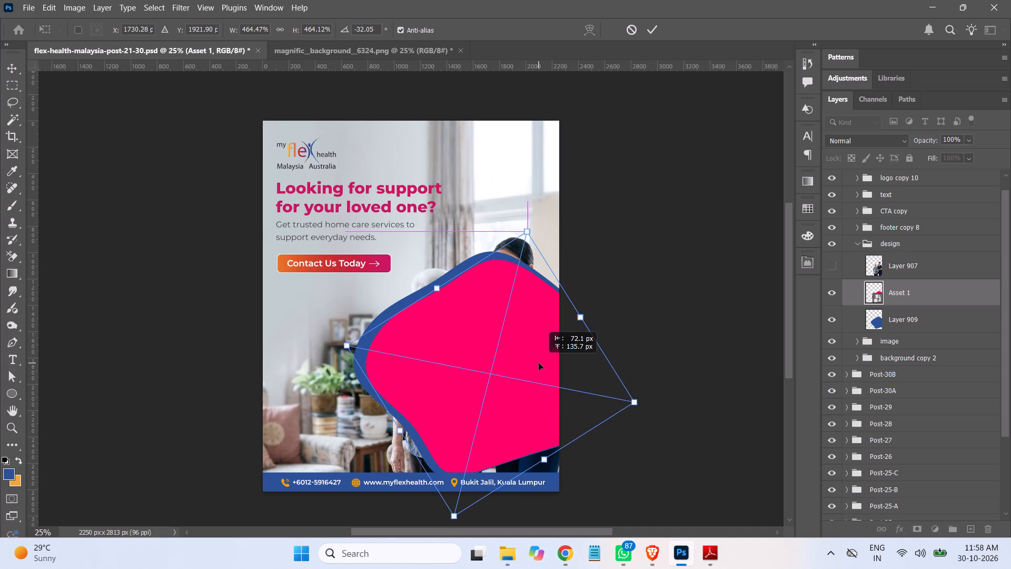
left_click_drag(539, 363, 537, 367)
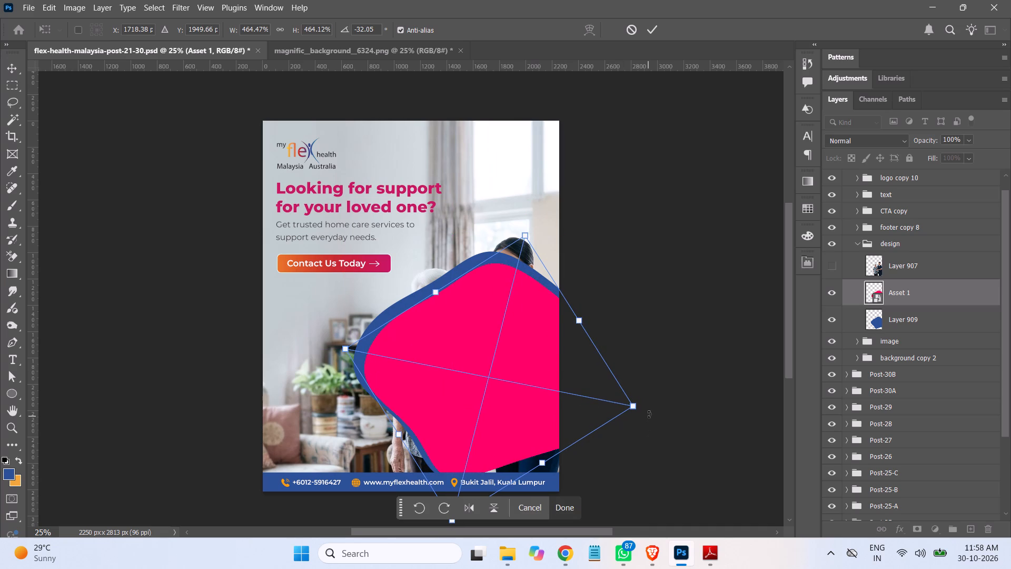
left_click_drag(649, 412, 644, 428)
left_click(530, 387)
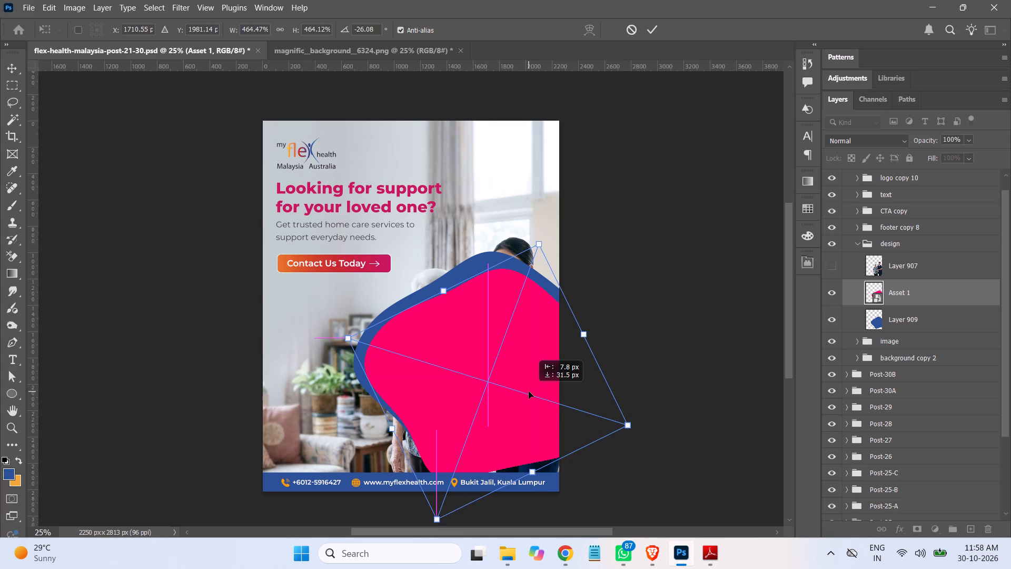
key("Return")
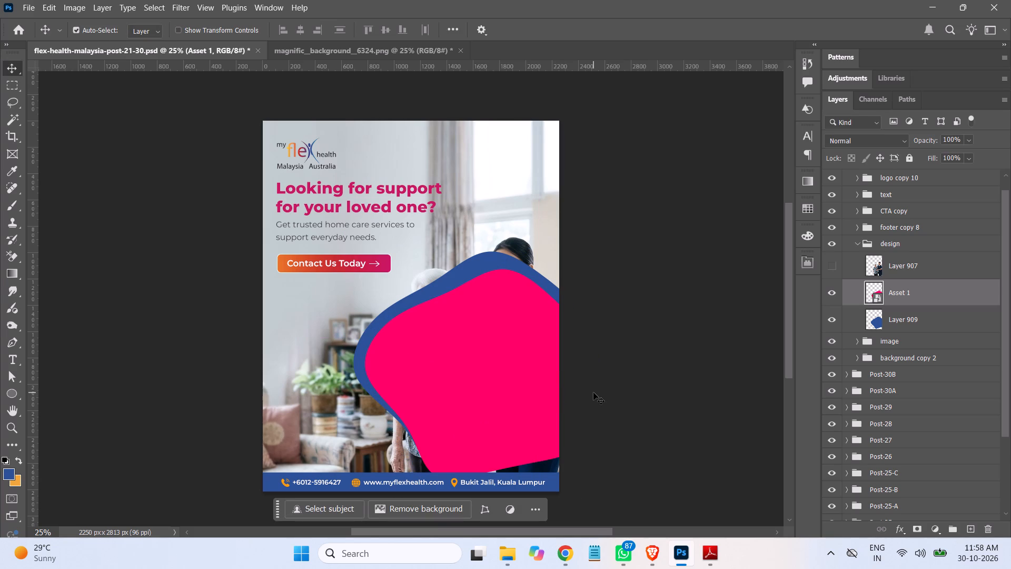
Cut the Asset 1 outline out of the blue Layer 909, leaving only a curved band.
left_click(872, 292, "ctrl")
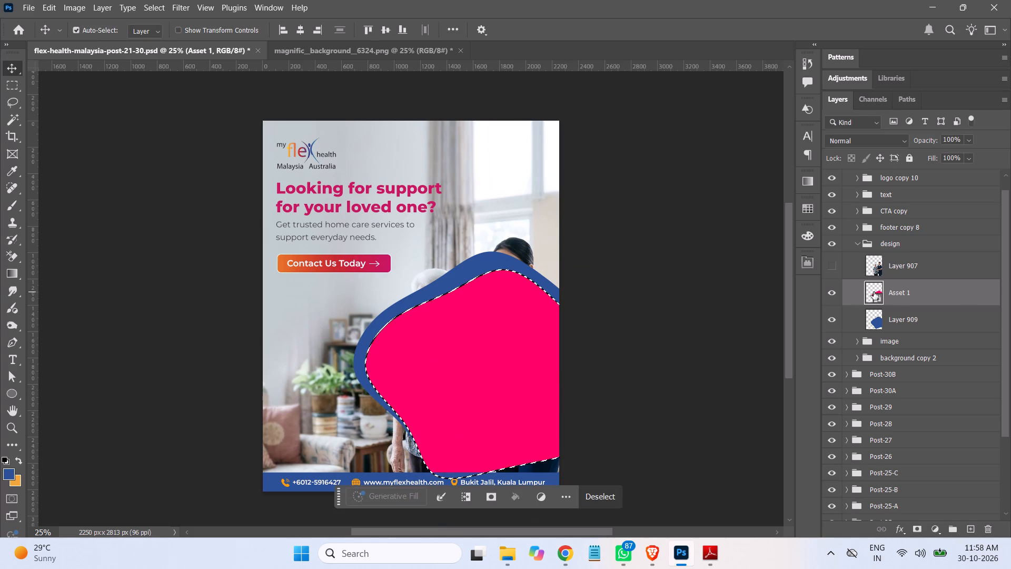
left_click(917, 326)
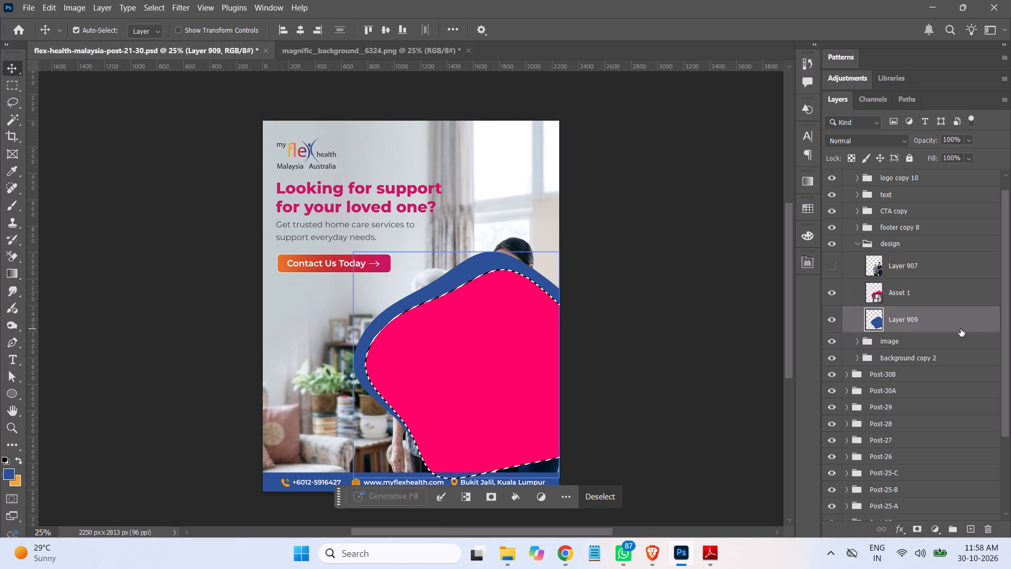
key("Delete")
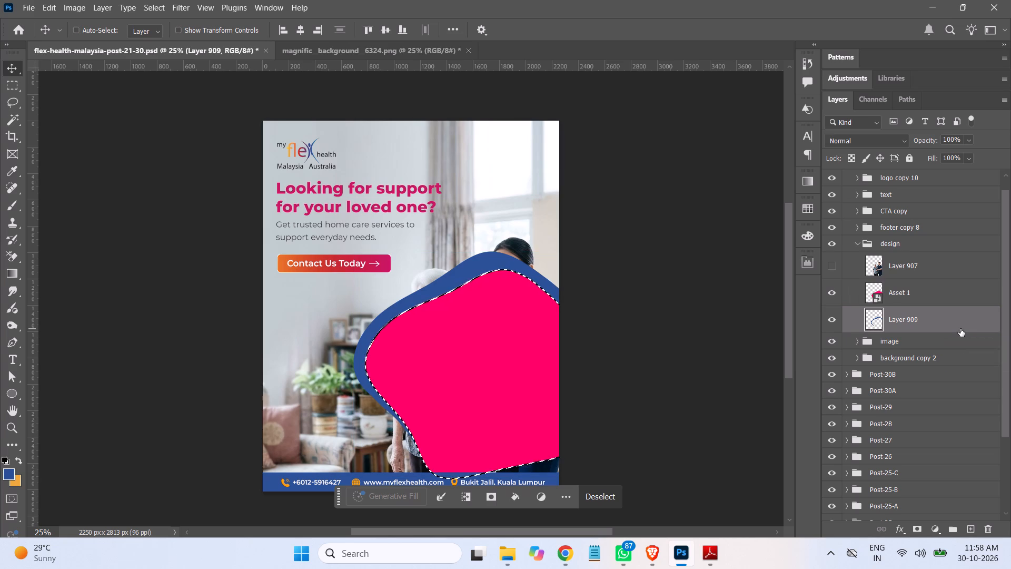
key("ctrl+d")
Hide Asset 1, show Layer 907 in front of the blue band, and collapse the design group.
left_click(833, 293)
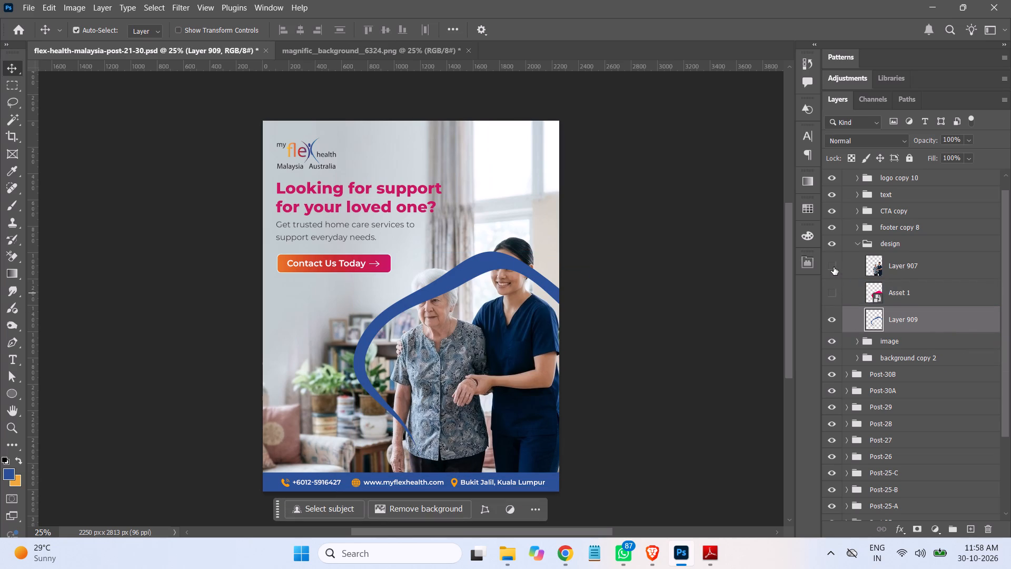
left_click(833, 267)
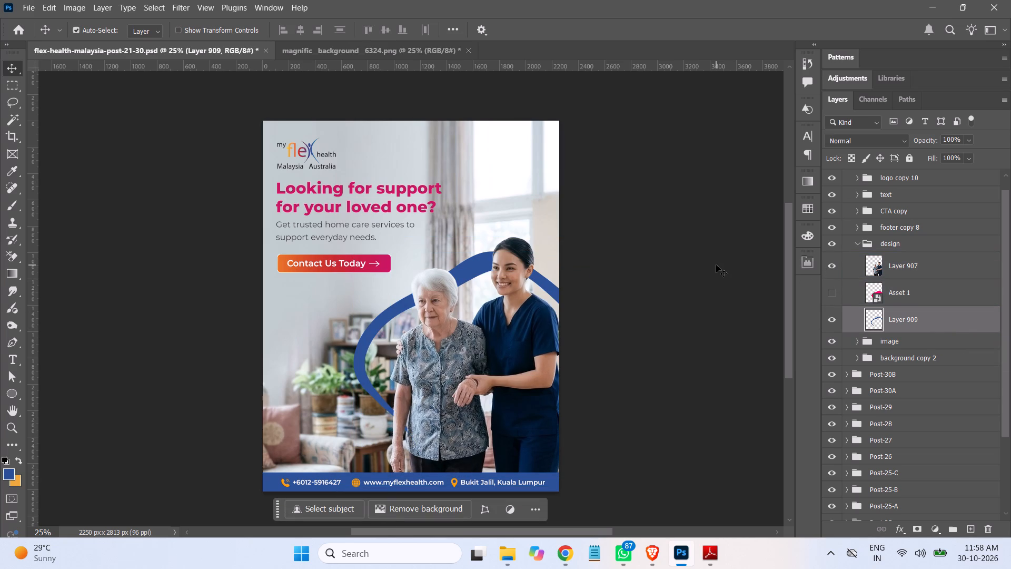
left_click(716, 265)
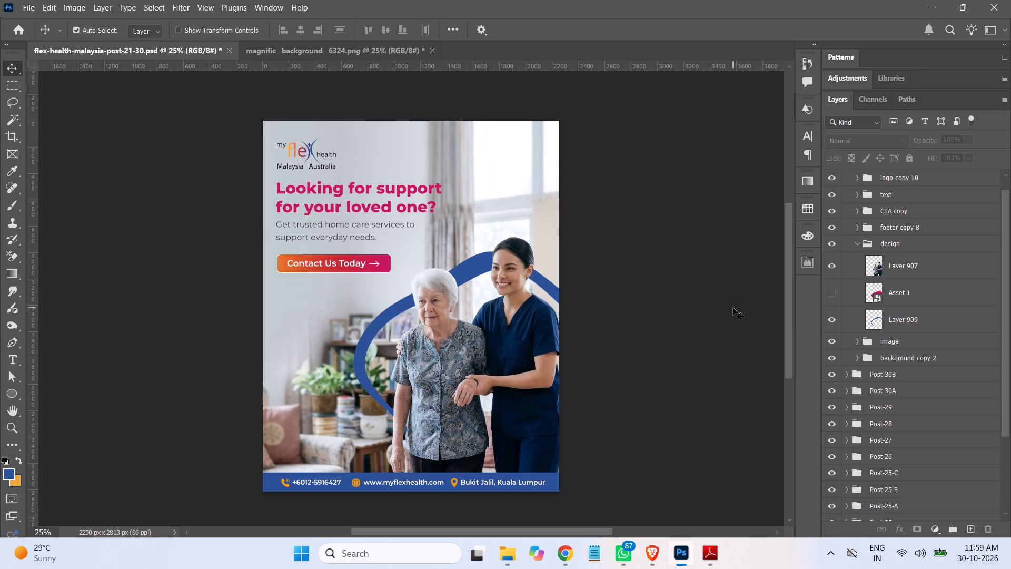
left_click(857, 244)
left_click(648, 256)
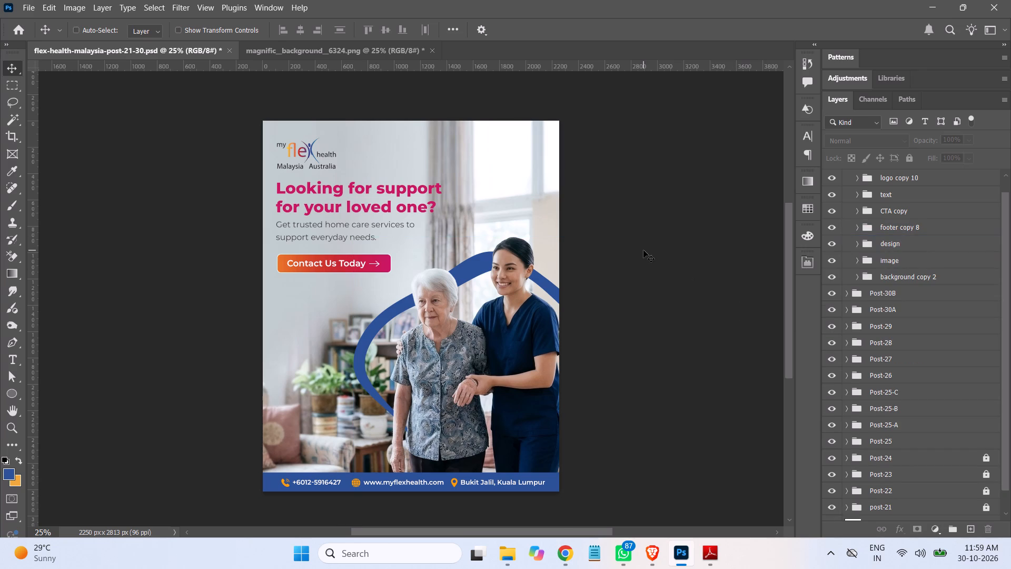
Save flex-health-malaysia-post-21-30.psd and collapse the Post-30C layer group.
key("ctrl+s")
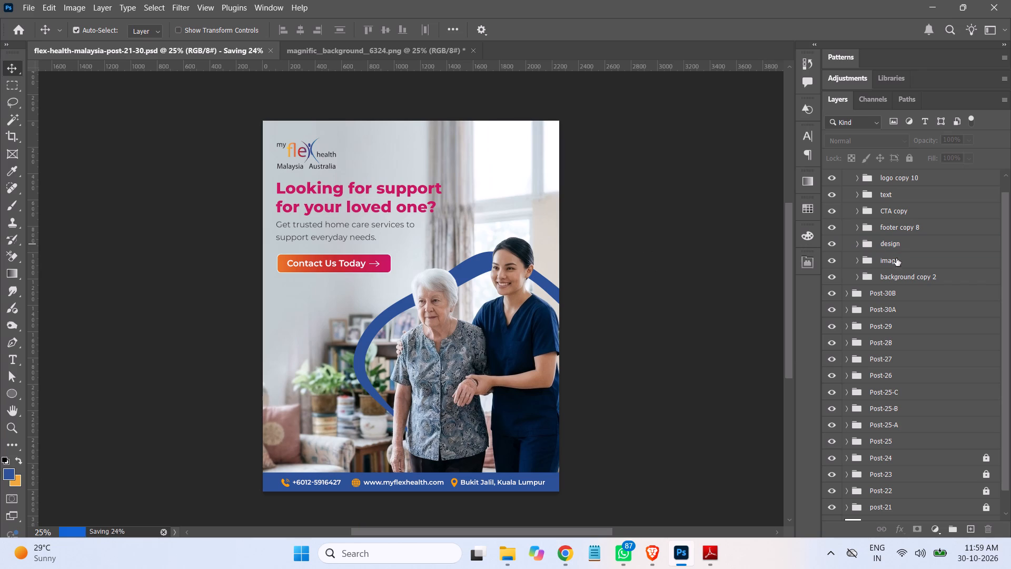
scroll(964, 284, "up", 7)
scroll(964, 284, "down", 2)
scroll(964, 284, "up", 3)
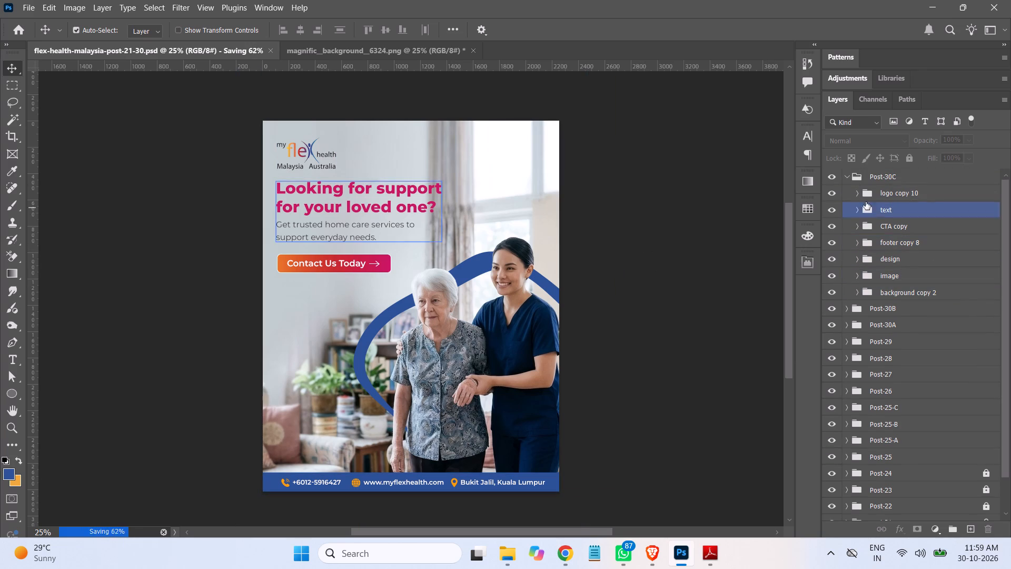
left_click(846, 178)
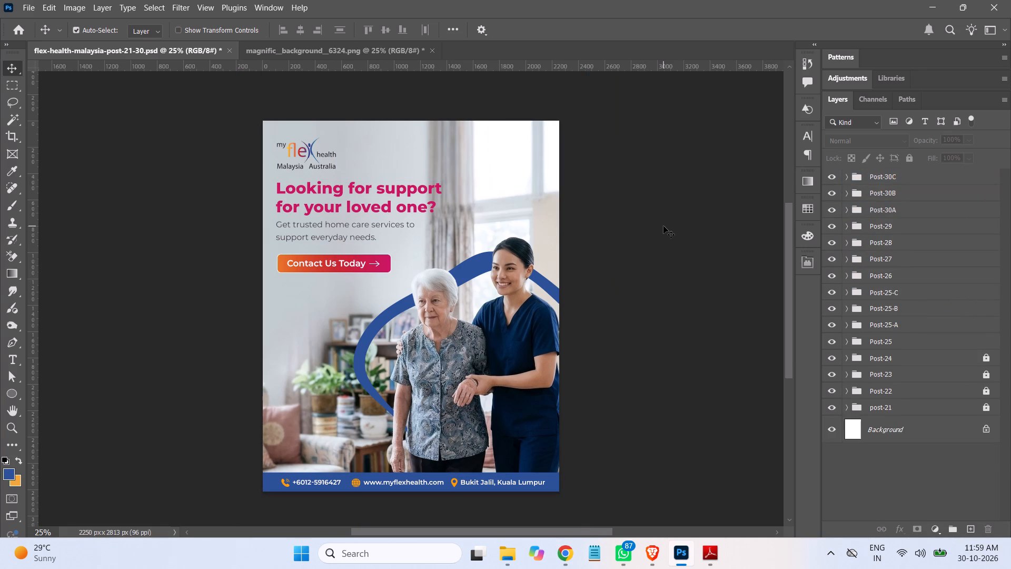
left_click(663, 226)
Switch to Chrome, open Instagram in a new tab, and view all posts in the account's saved collection.
left_click(570, 553)
left_click(60, 161)
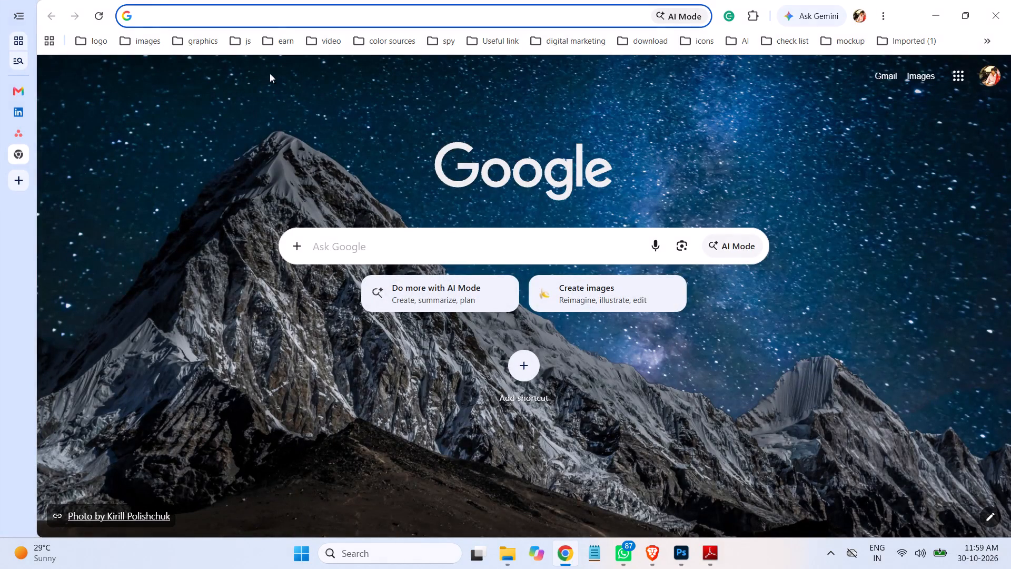
left_click(270, 13)
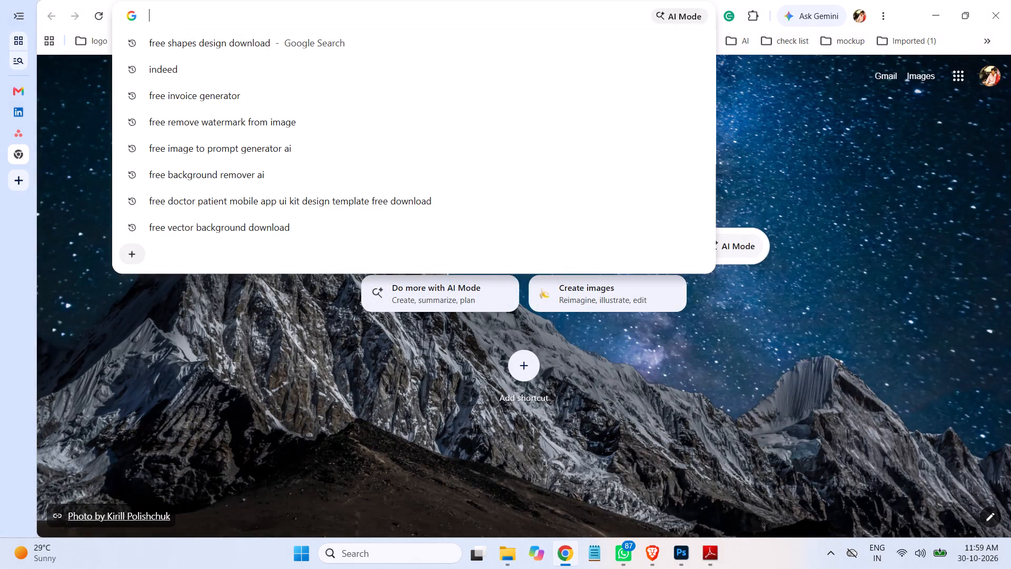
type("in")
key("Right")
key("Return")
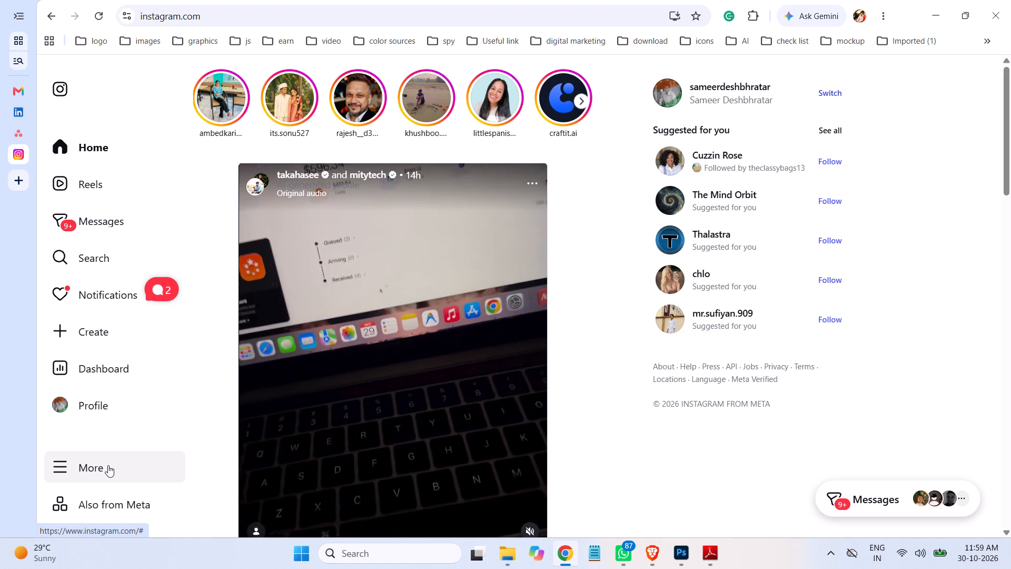
left_click(108, 465)
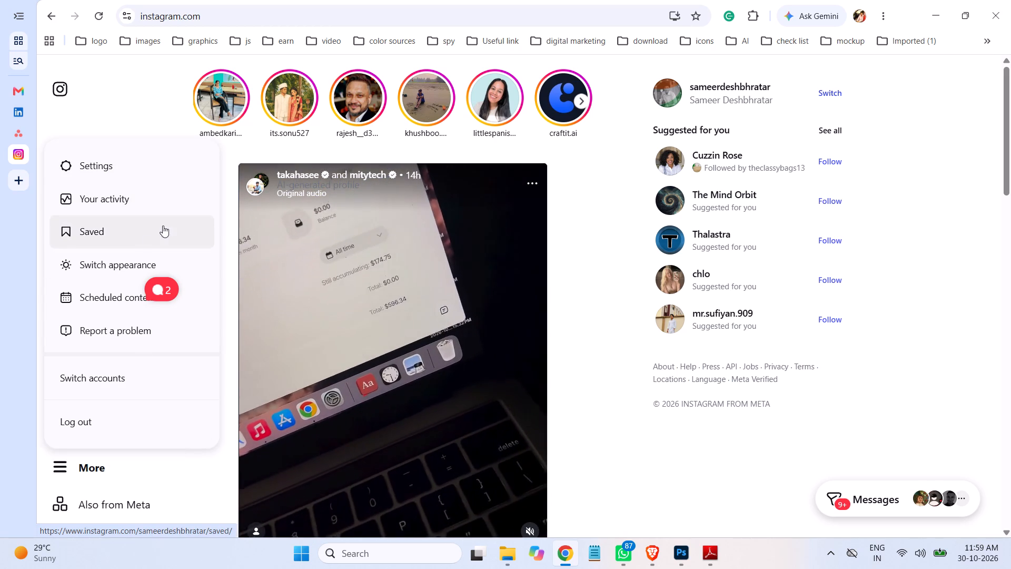
left_click(119, 232)
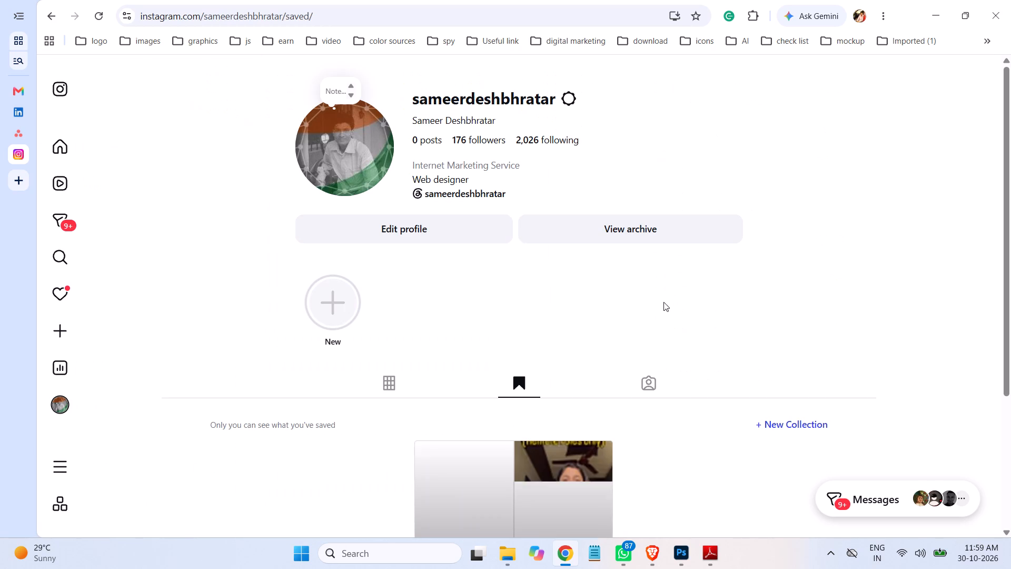
scroll(807, 262, "down", 3)
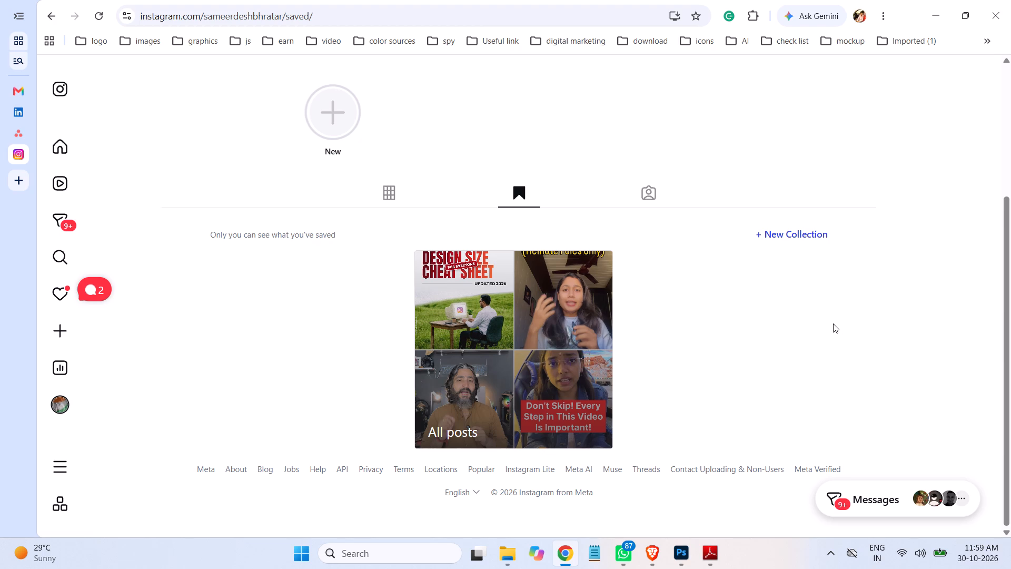
left_click(469, 318)
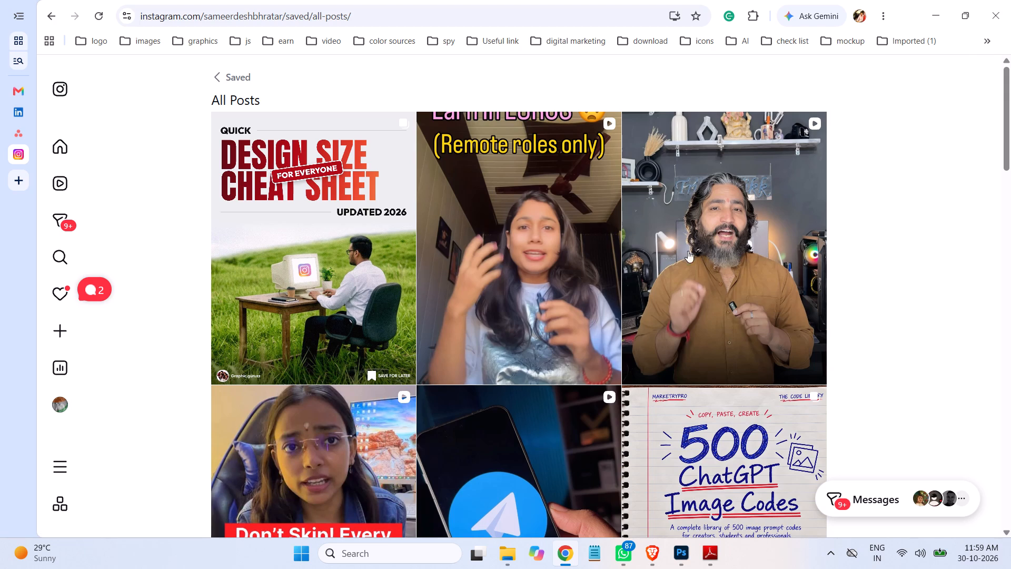
Reply "Good afternoon" in the Instagram conversation whose latest unread message is "Good afternoon".
left_click(874, 492)
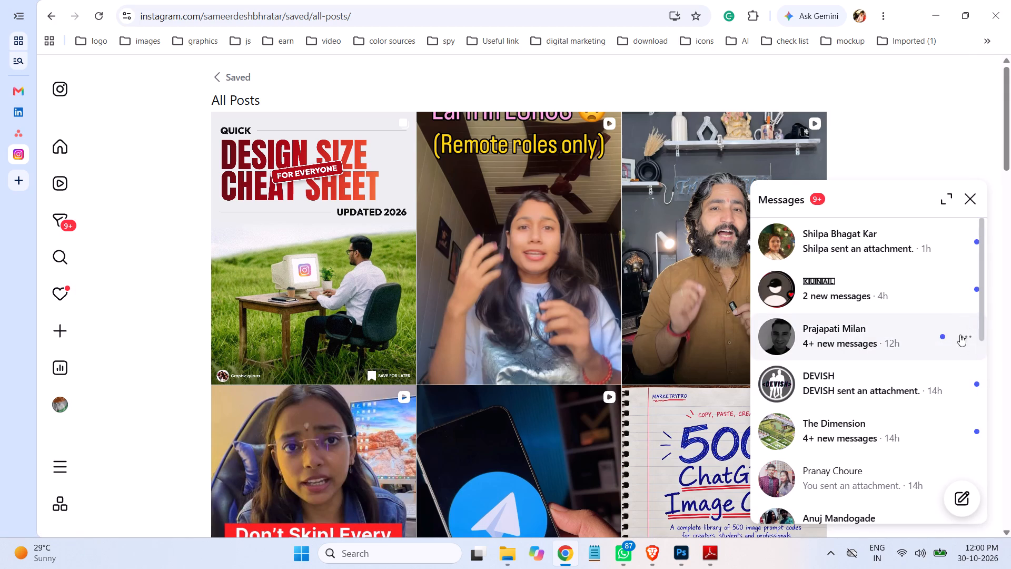
scroll(943, 410, "down", 1)
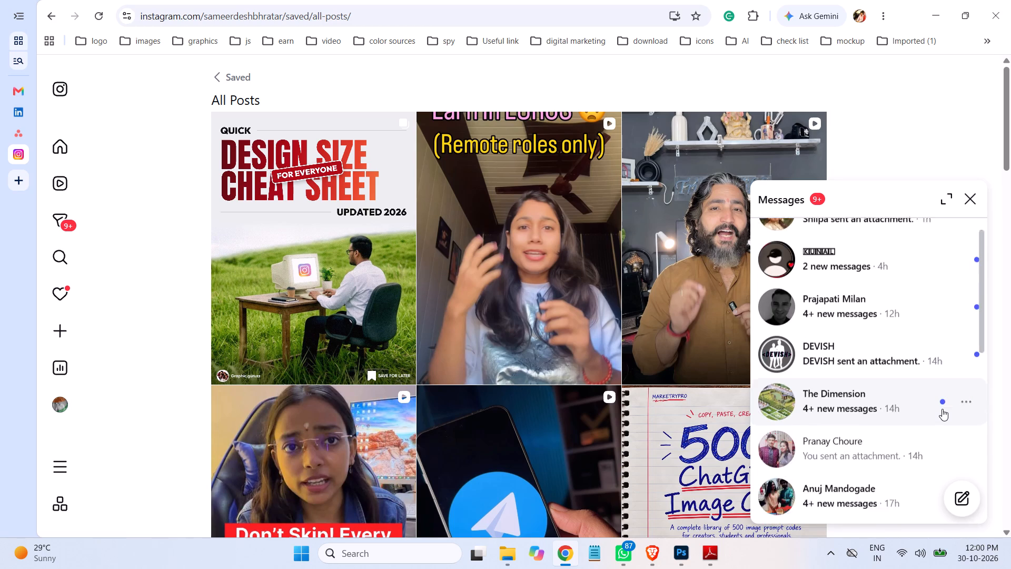
scroll(942, 409, "down", 2)
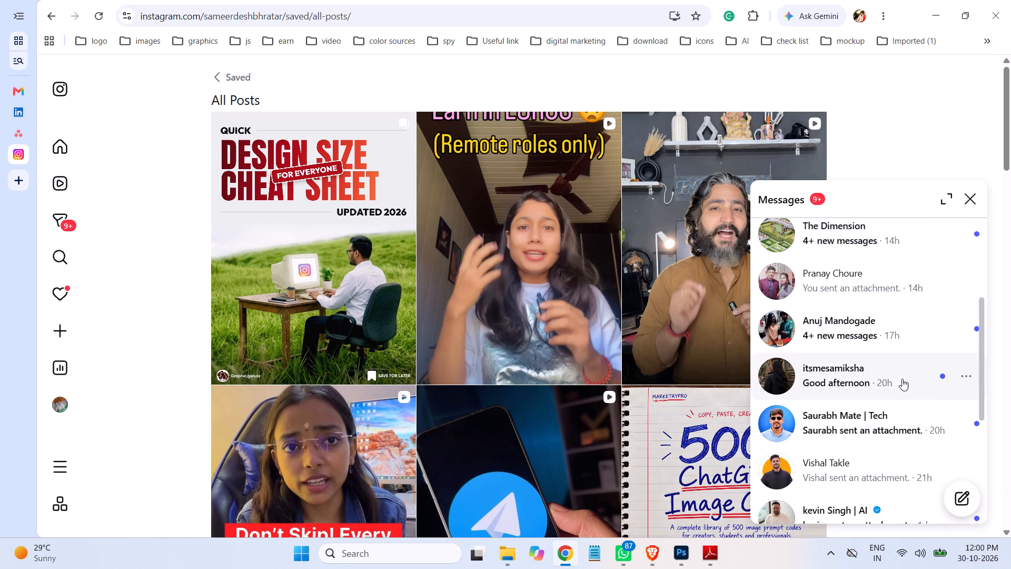
left_click(889, 385)
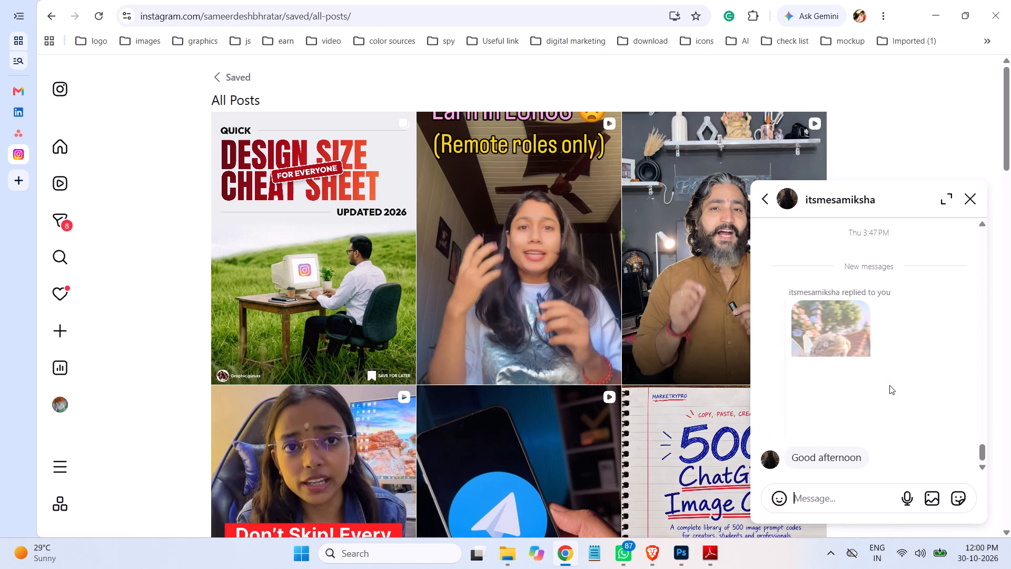
left_click(840, 498)
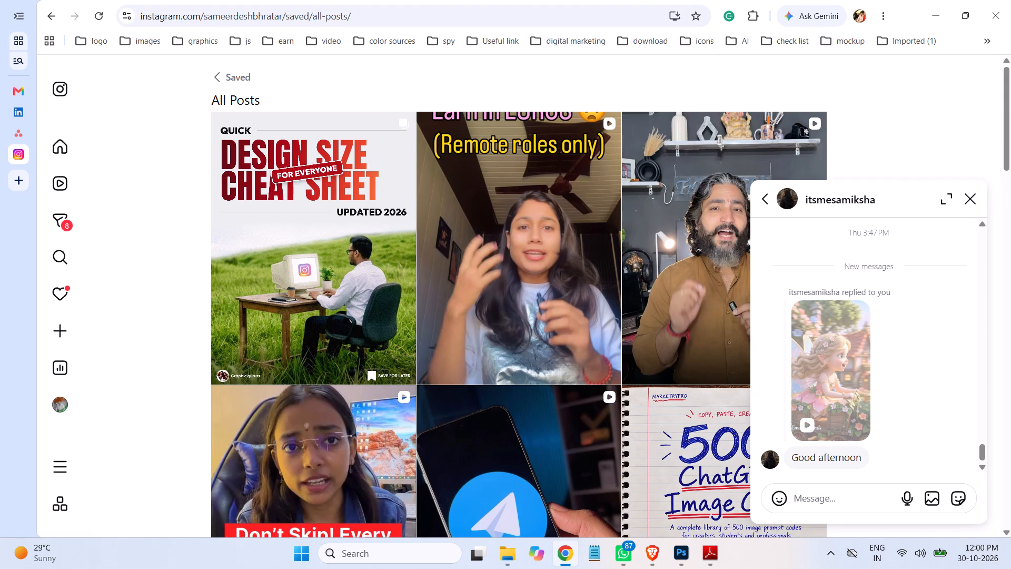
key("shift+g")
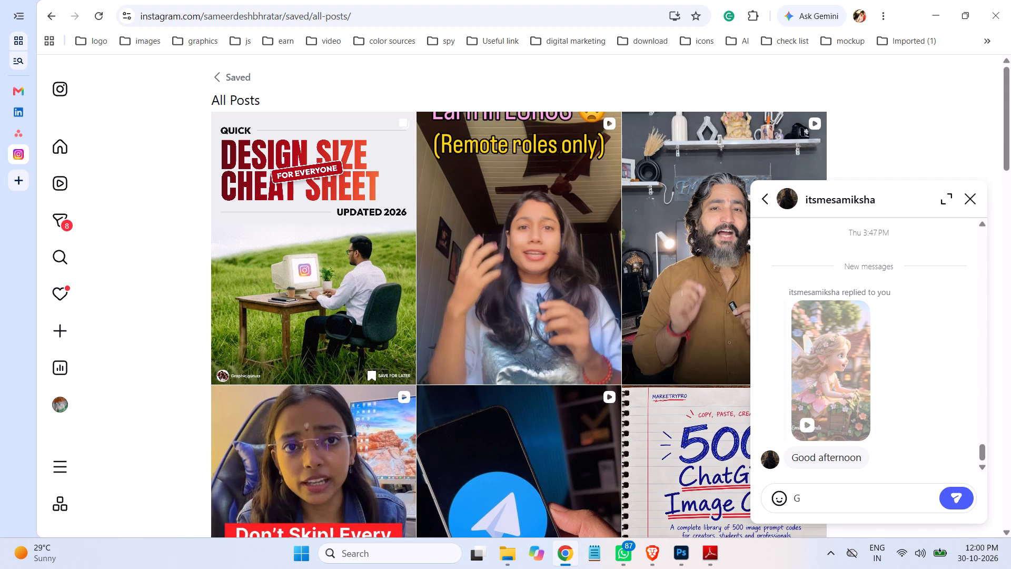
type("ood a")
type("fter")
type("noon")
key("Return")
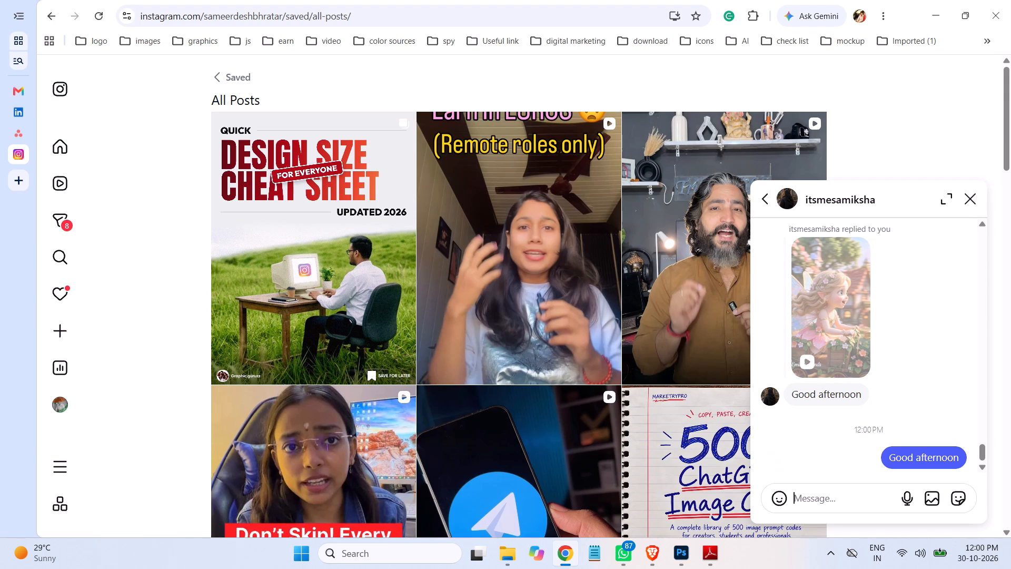
Send "cutie pie 🥰" in the same conversation and close the chat.
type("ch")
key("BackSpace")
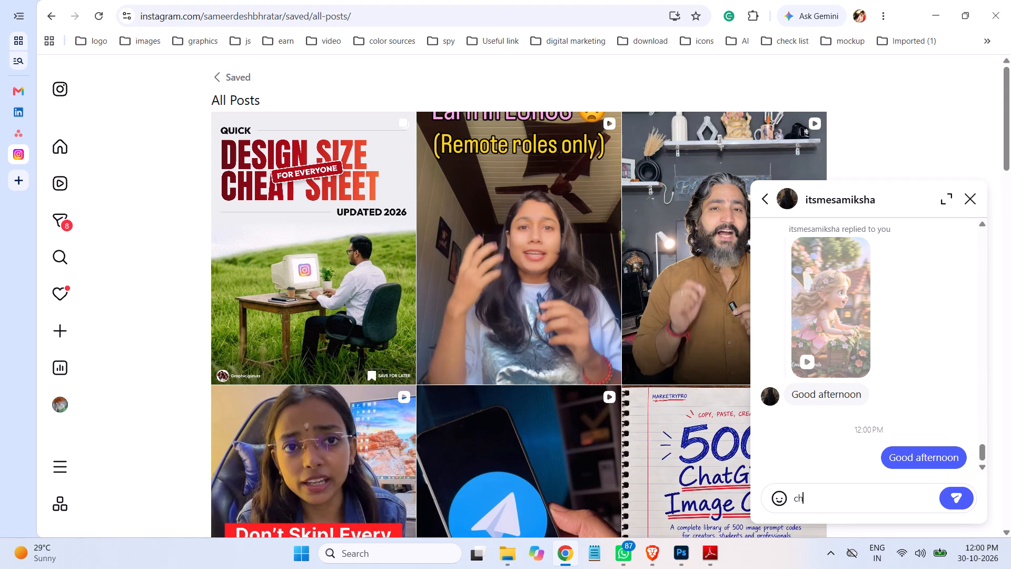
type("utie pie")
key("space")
left_click(782, 497)
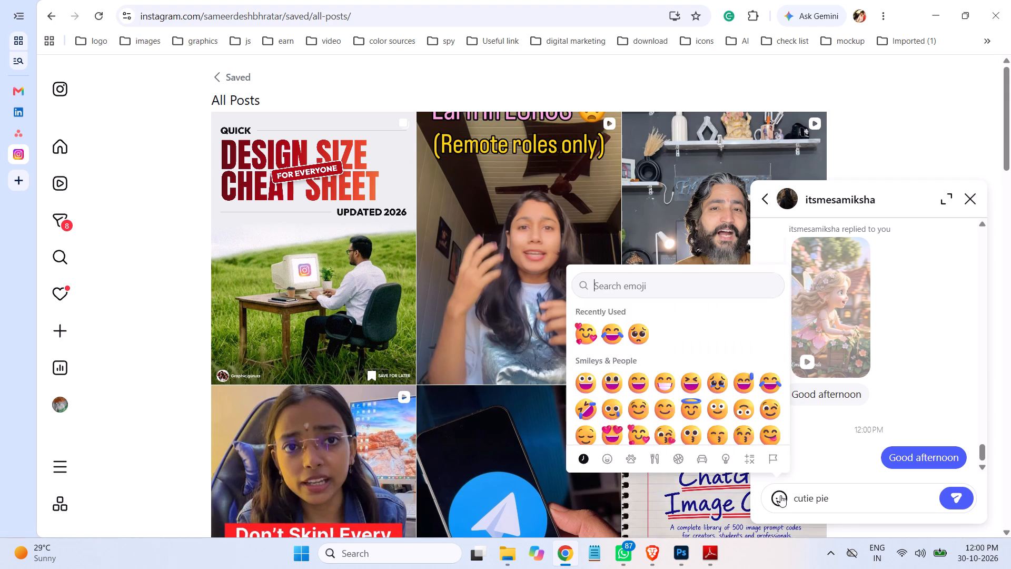
left_click(587, 337)
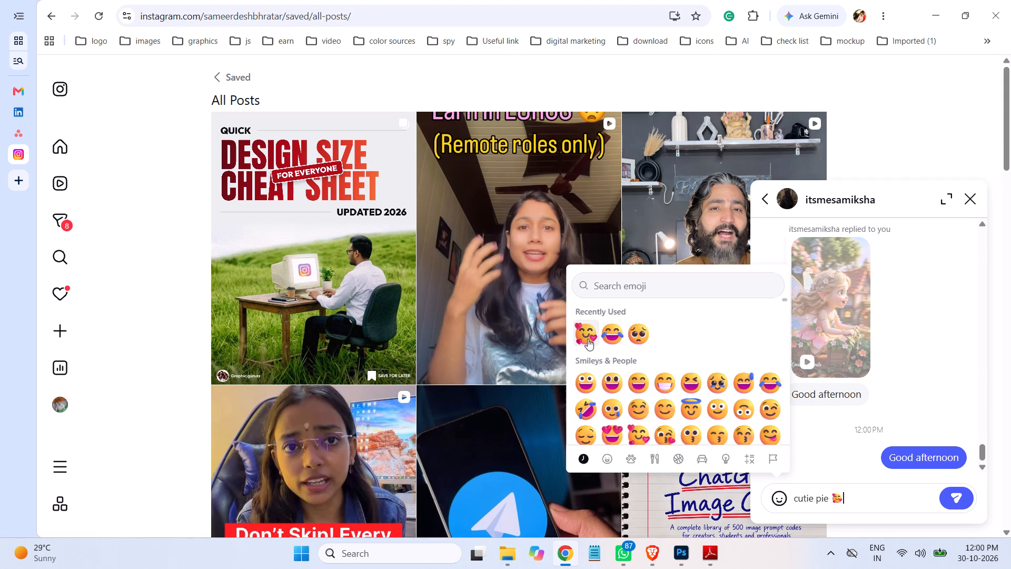
key("Return")
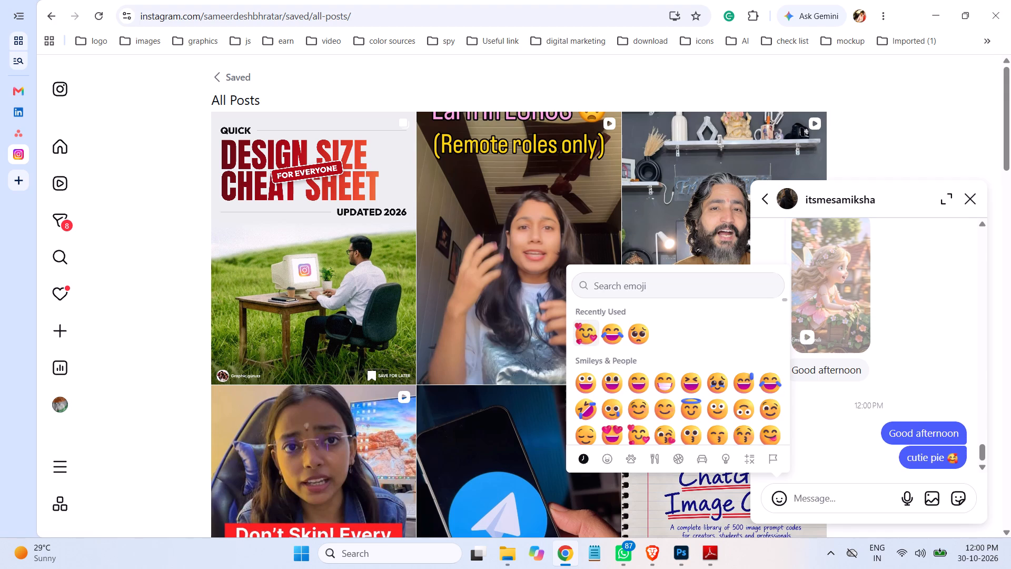
left_click(971, 201)
Look through the other Instagram messages, check the conversation about website links, and close the Instagram tab.
left_click(873, 498)
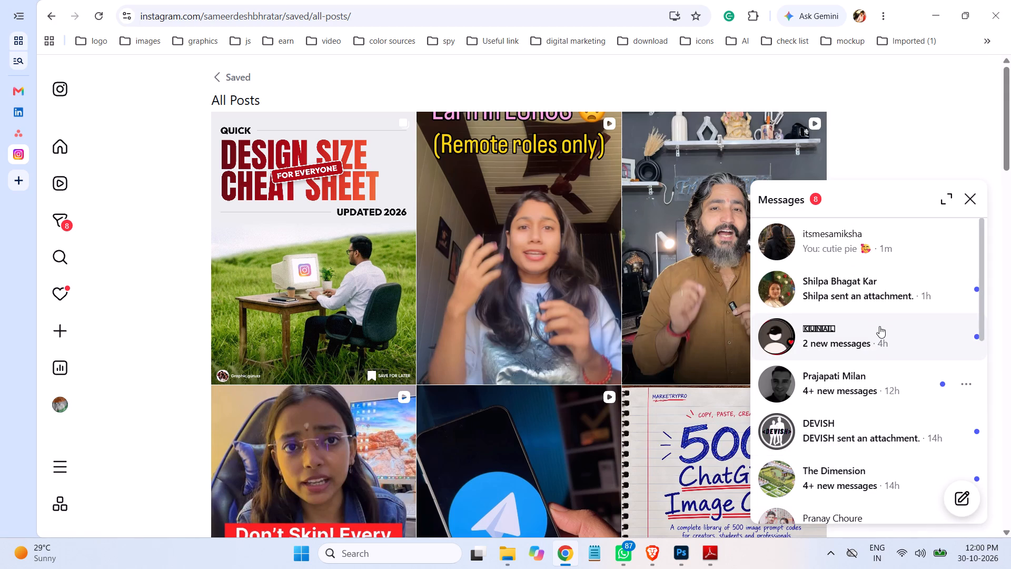
scroll(881, 338, "down", 3)
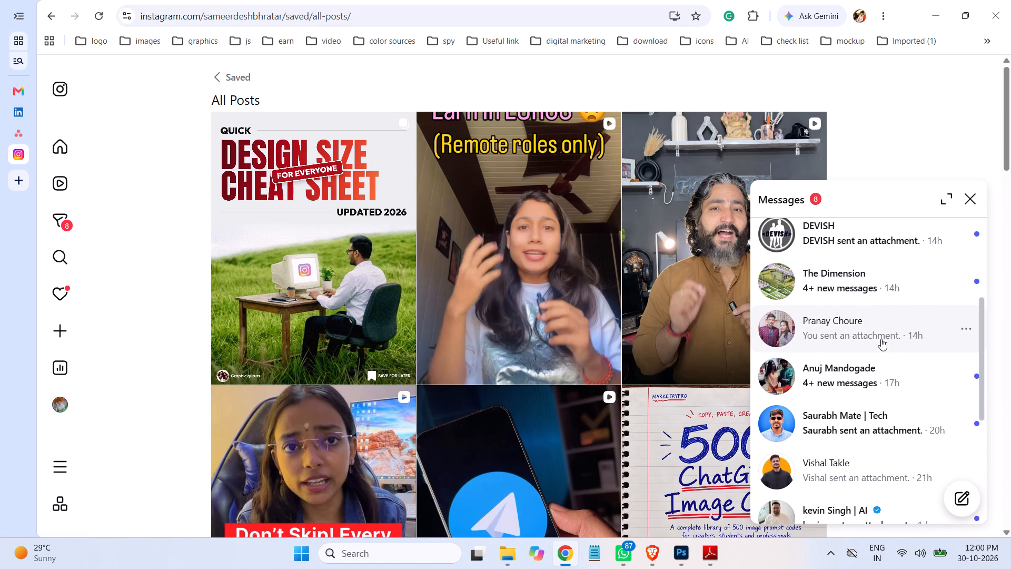
scroll(897, 359, "down", 2)
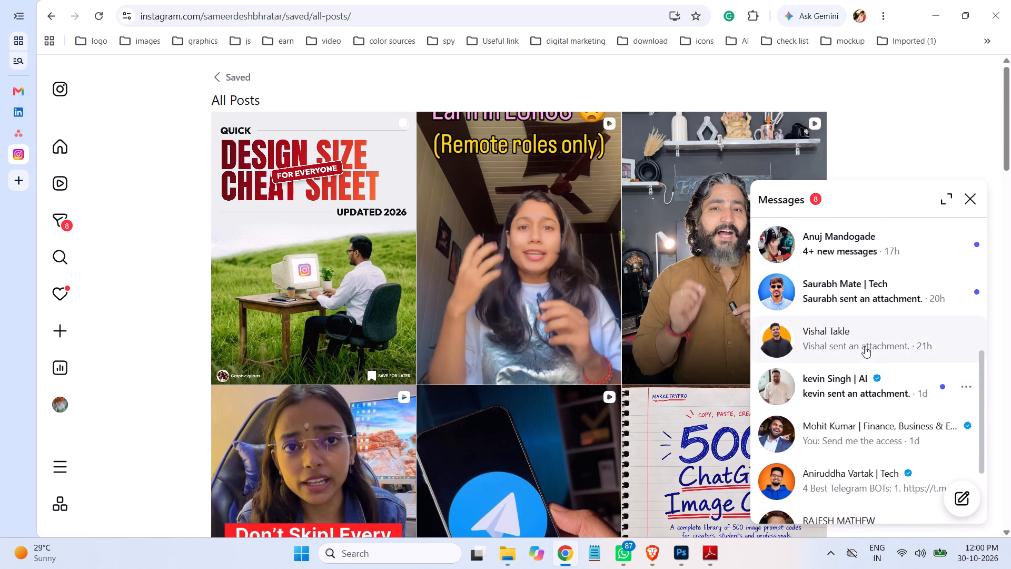
left_click(865, 346)
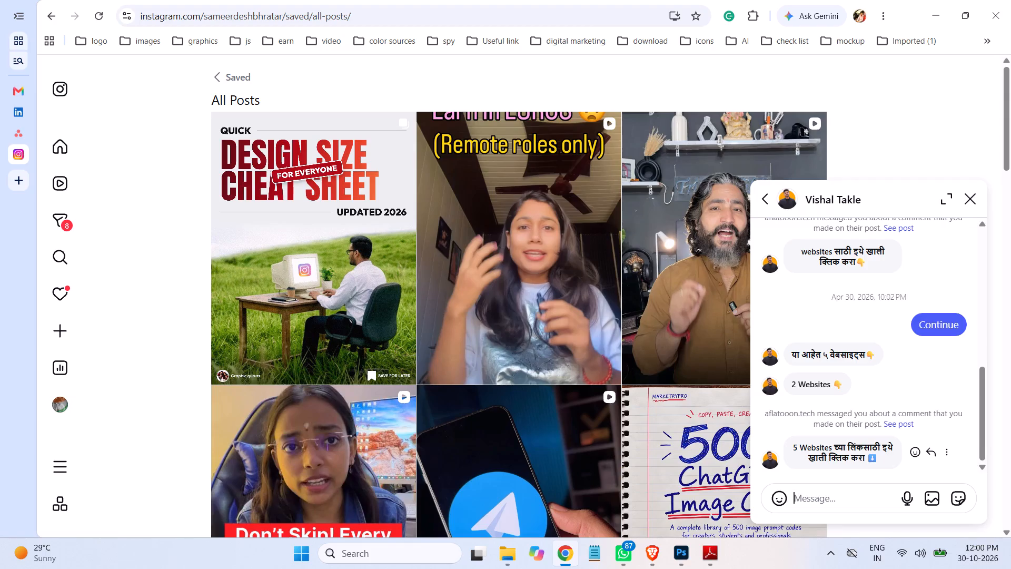
scroll(828, 449, "down", 2)
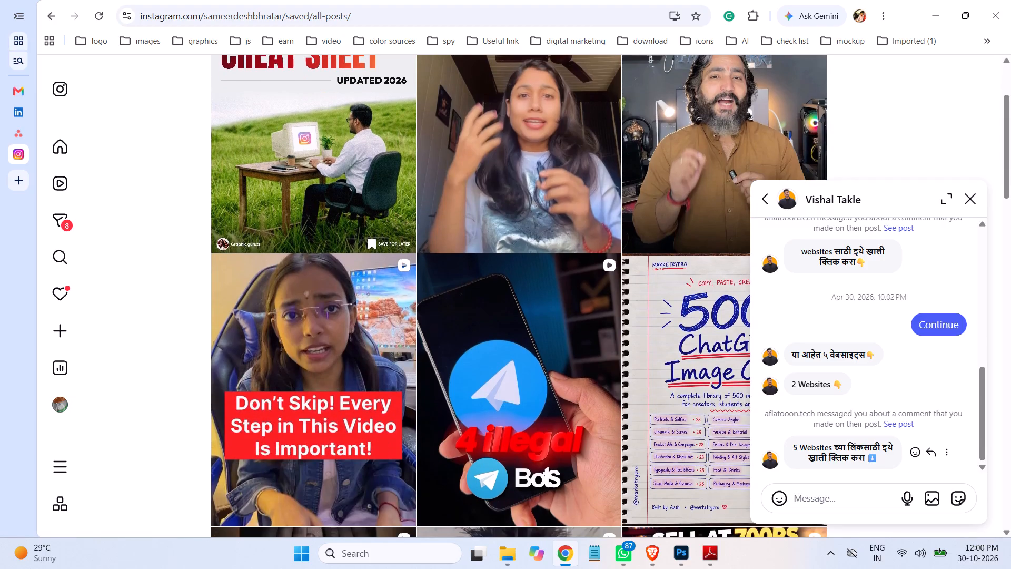
left_click(844, 450)
left_click(982, 379)
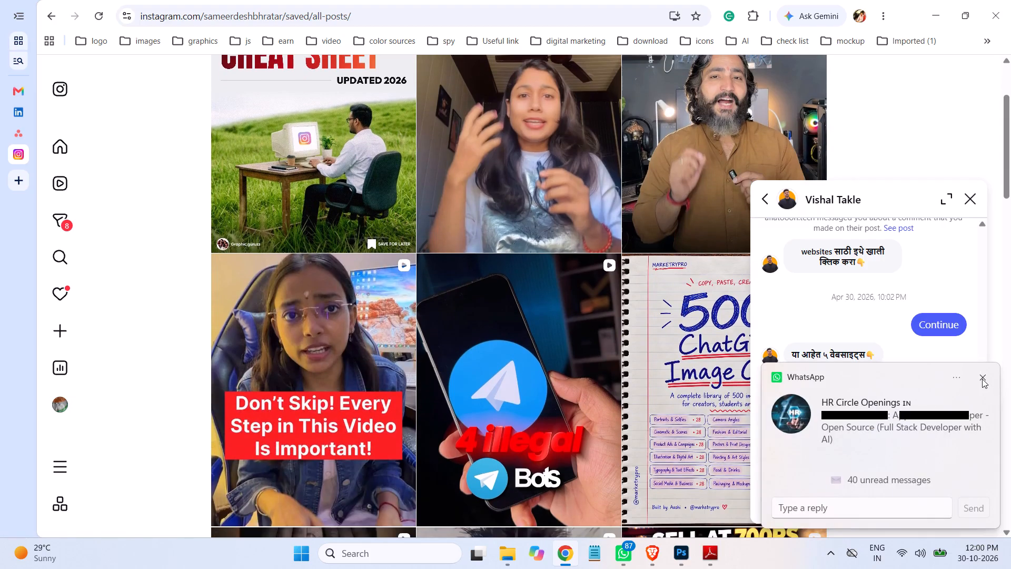
left_click(840, 454)
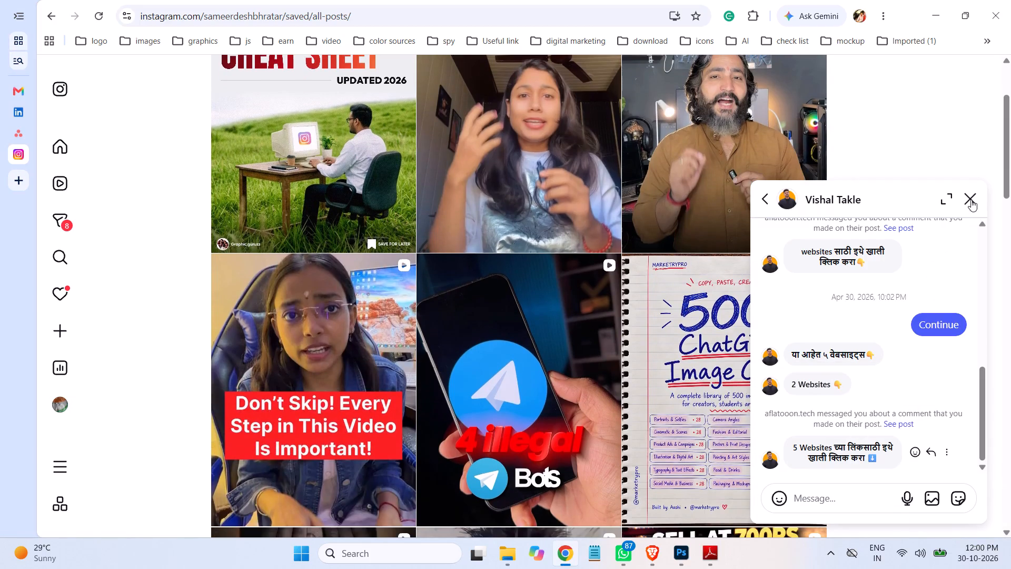
left_click(971, 200)
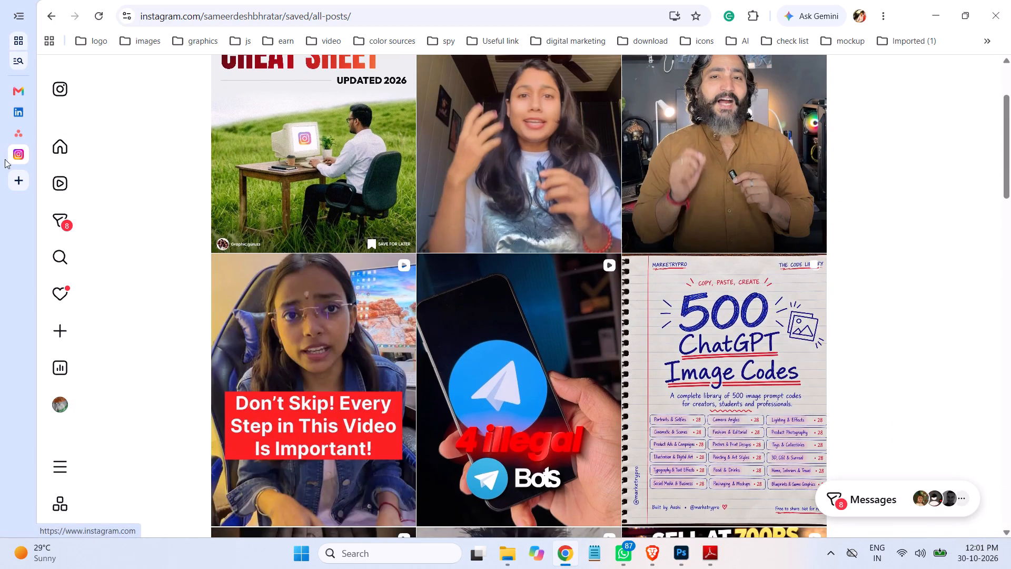
left_click(138, 155)
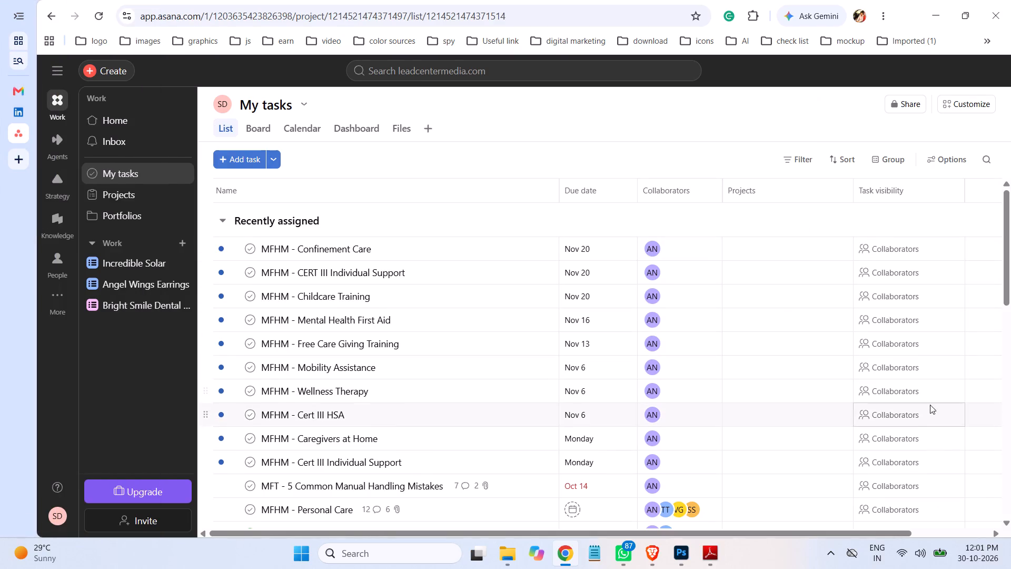
Switch back to Photoshop and expand the Post-30C layer group.
left_click(684, 555)
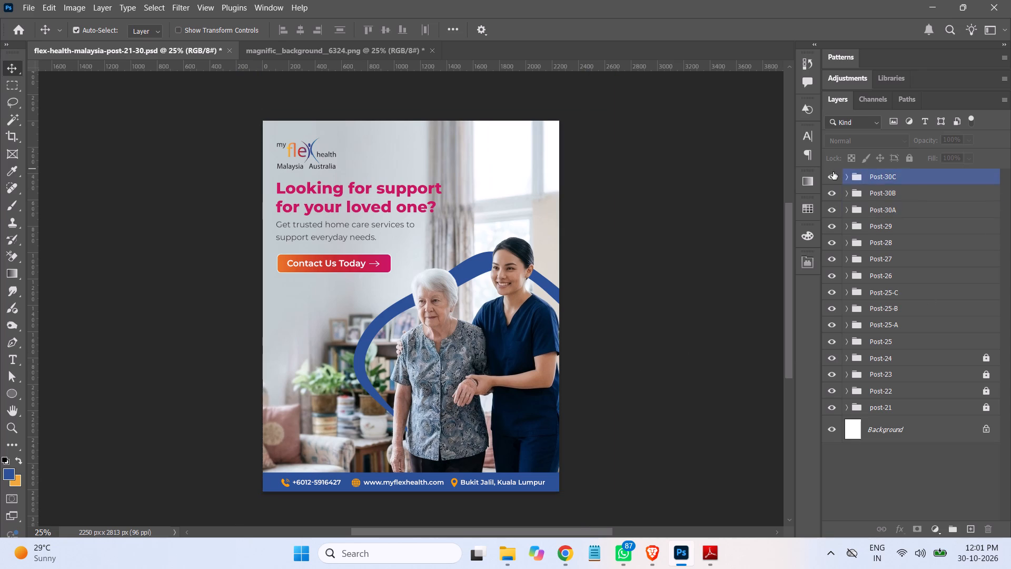
left_click(845, 178)
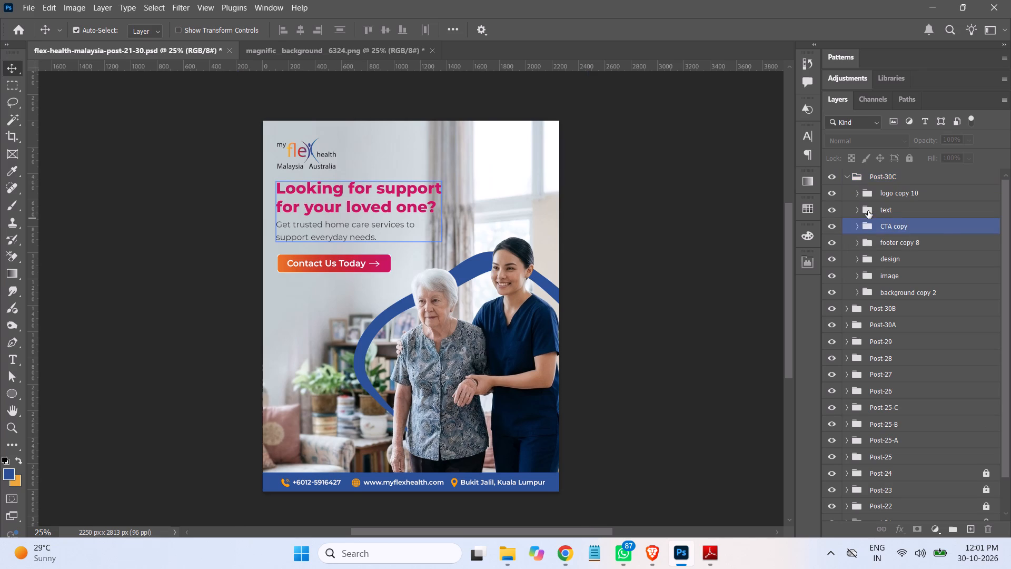
Darken the "Get trusted home care services" subtext colour to #121212 in the text group.
left_click(859, 211)
double_click(875, 257)
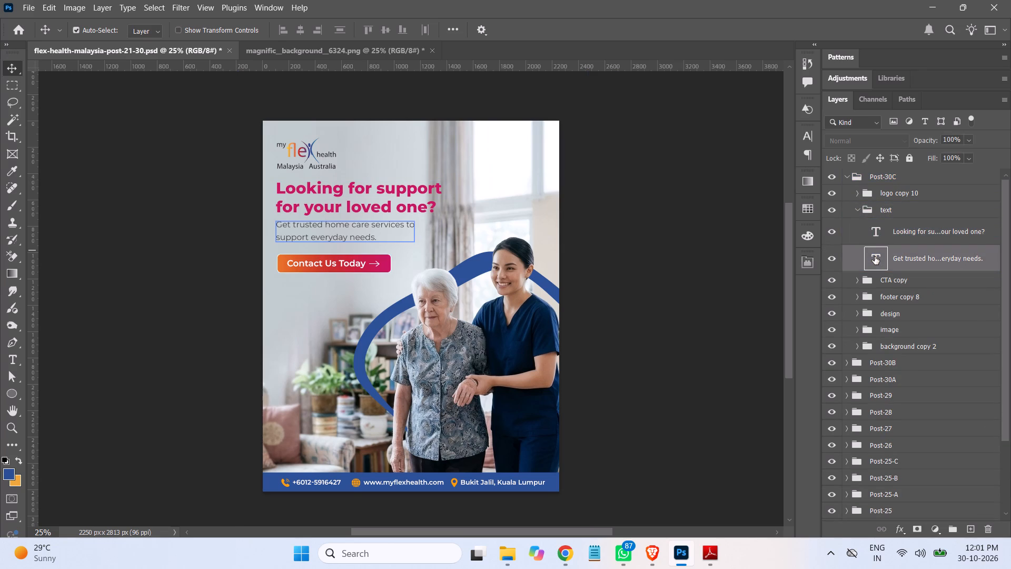
left_click(529, 30)
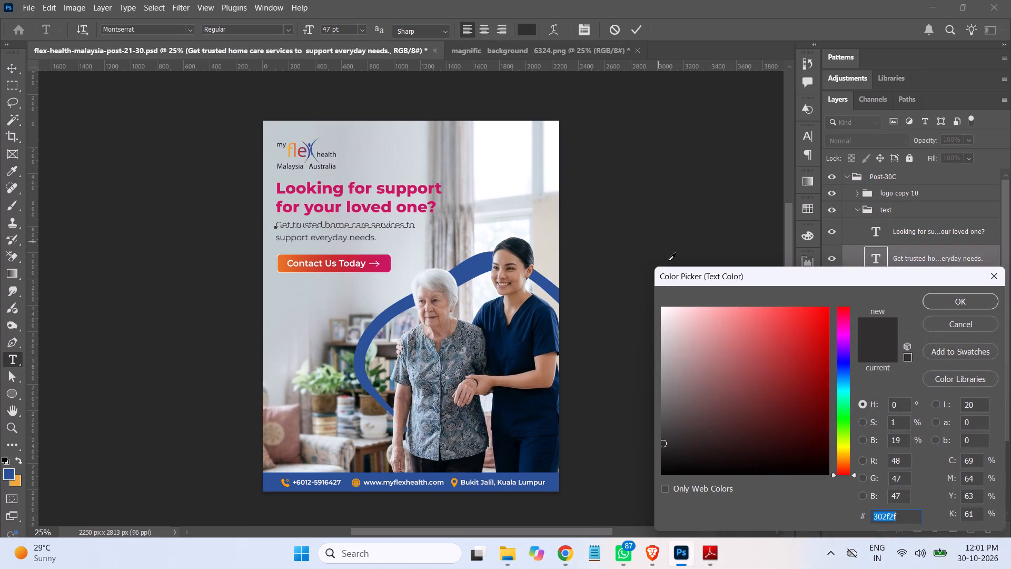
left_click_drag(675, 460, 662, 463)
left_click(960, 301)
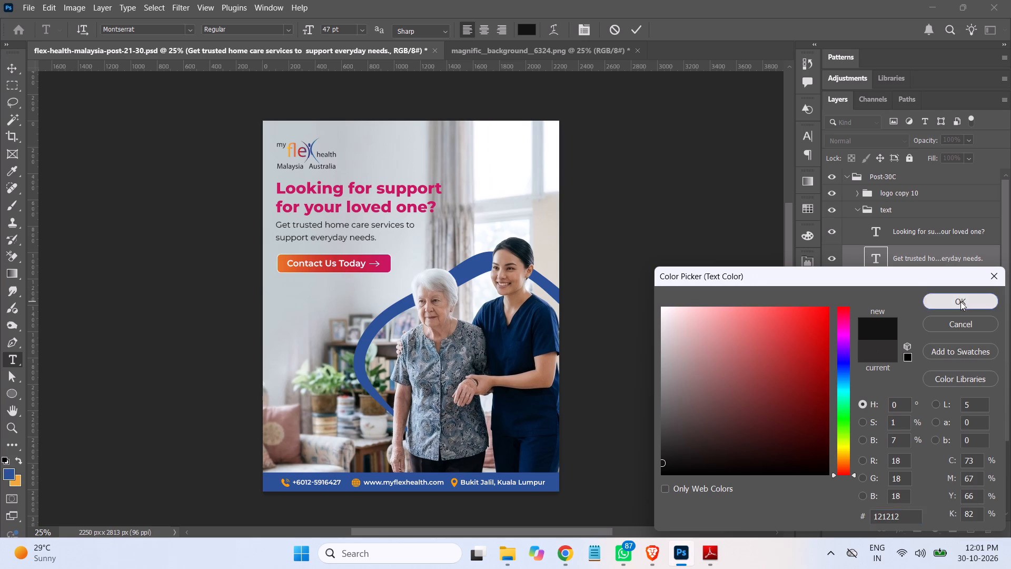
left_click(858, 211)
left_click(708, 199)
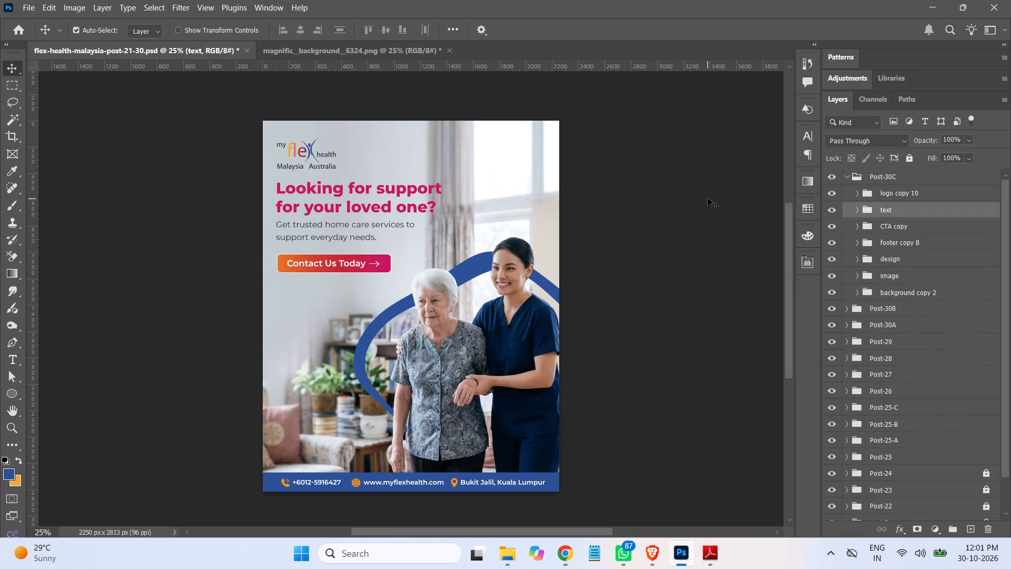
Save the flex-health-malaysia-post-21-30 document.
key("ctrl+s")
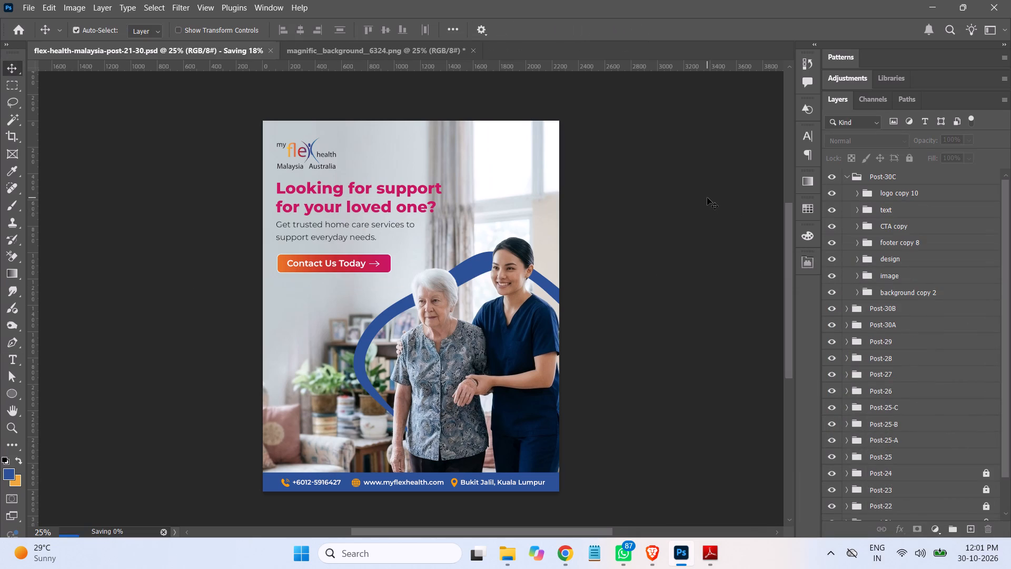